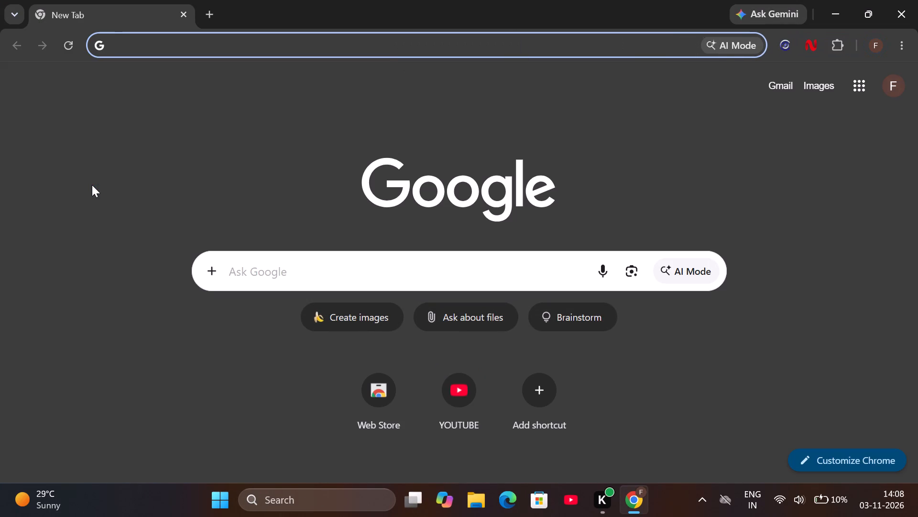
Search Google for an online video editor.
left_click(286, 262)
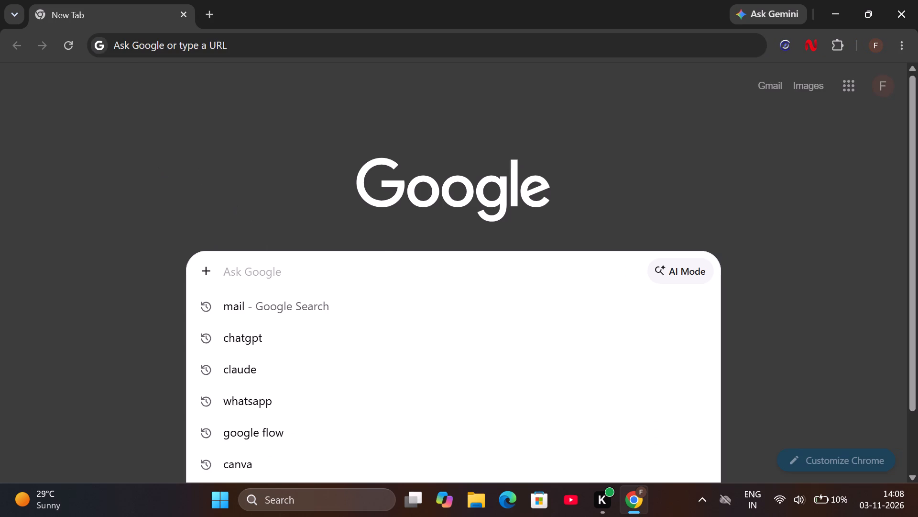
key("o")
key("n")
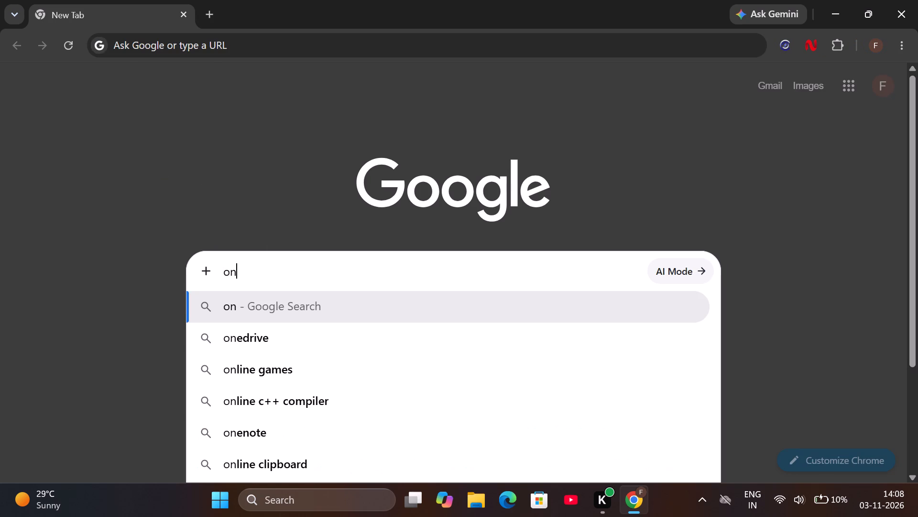
type("lin")
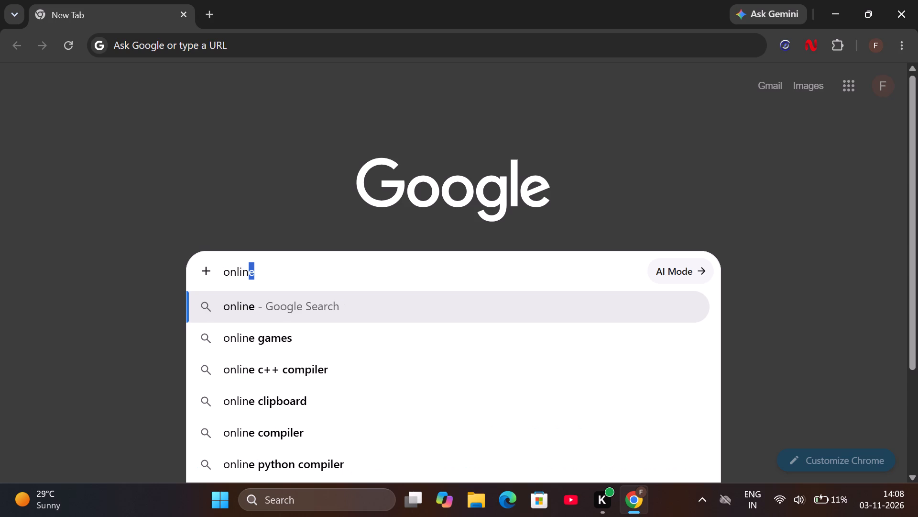
key("e")
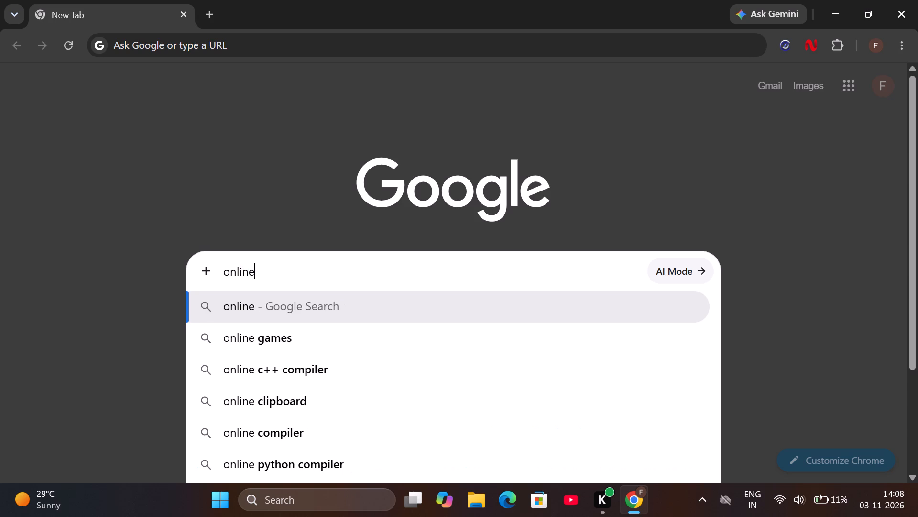
key("space")
type("vide")
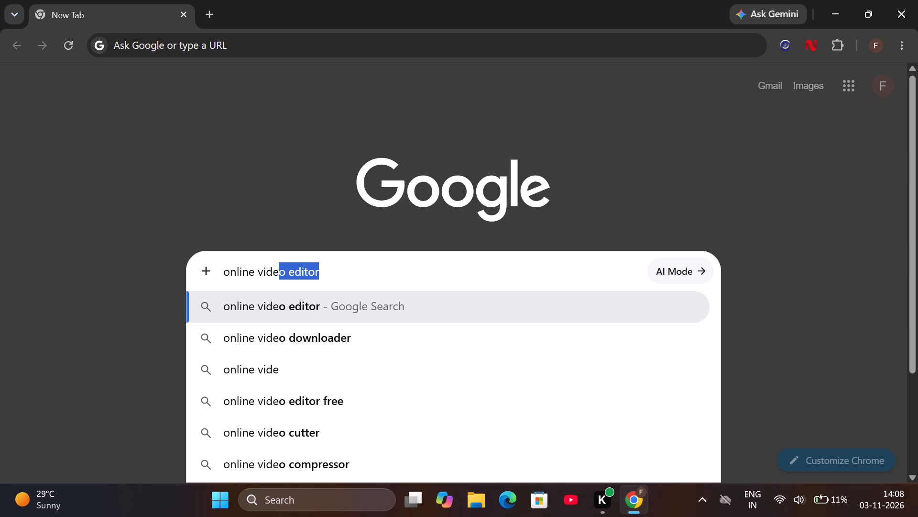
type("o")
key("space")
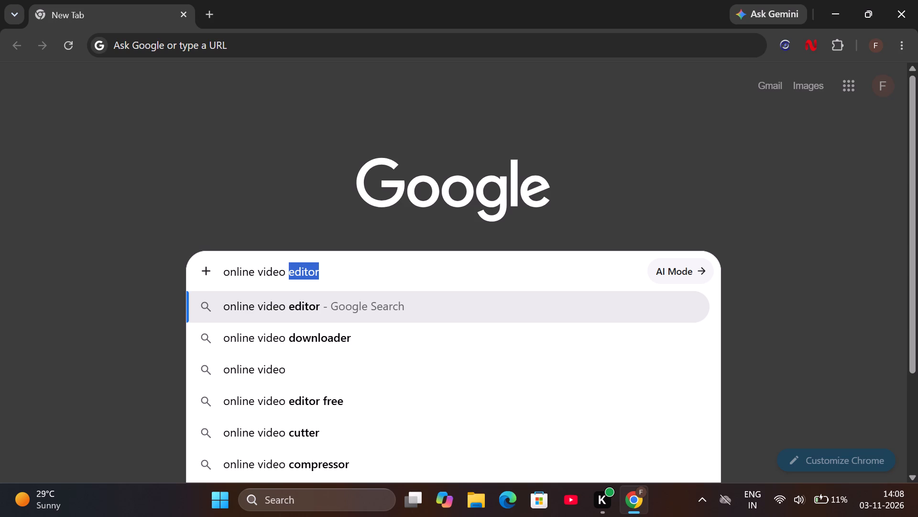
key("e")
key("d")
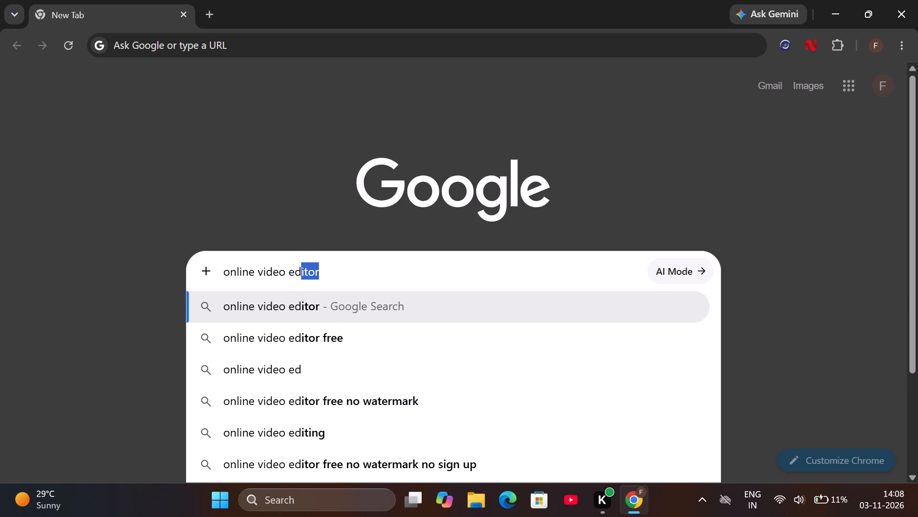
Search Google for "online video editor".
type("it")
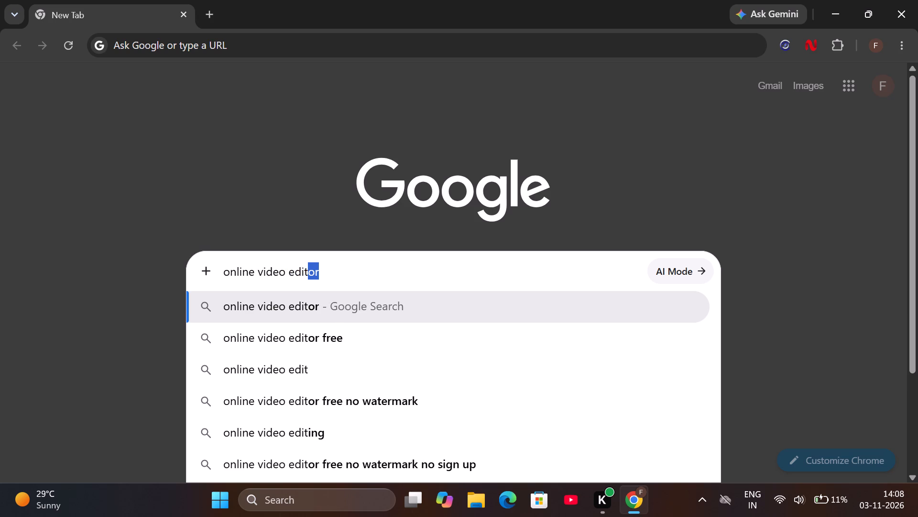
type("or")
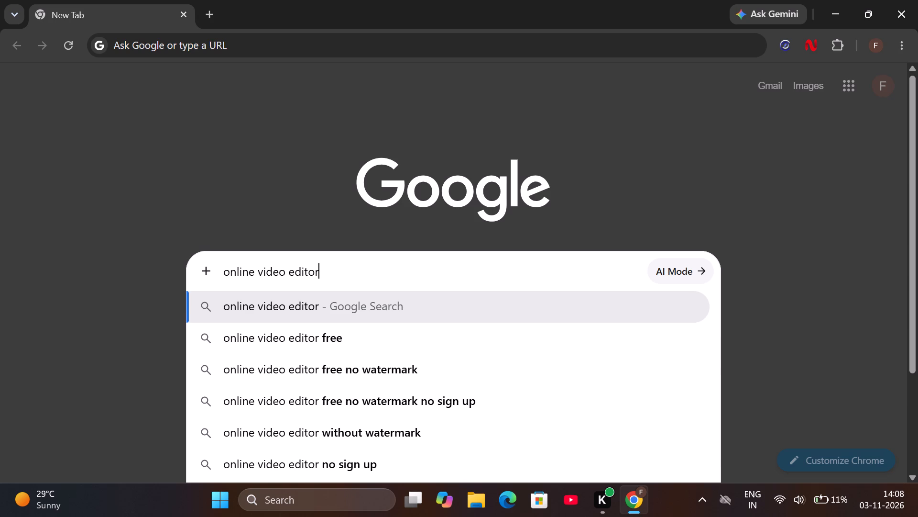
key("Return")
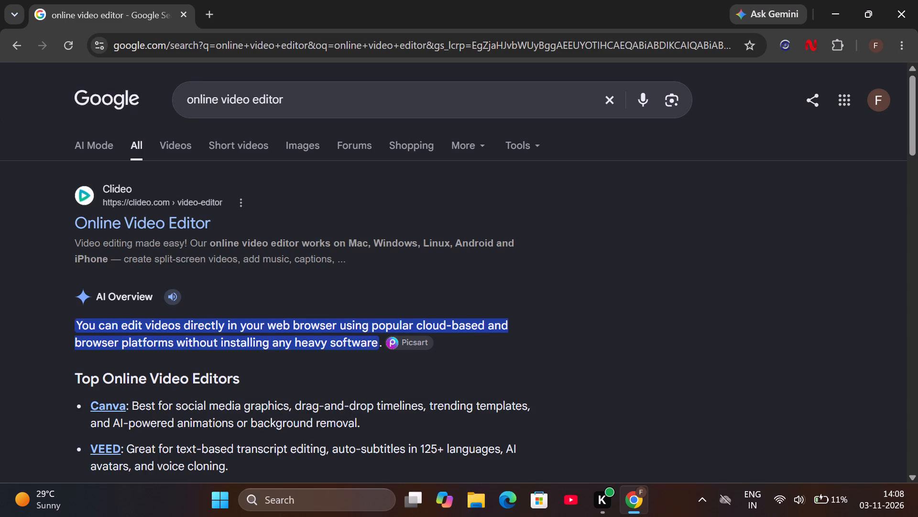
Open Clideo's Online Video Editor from the search results and start its editor workspace.
left_click(159, 227)
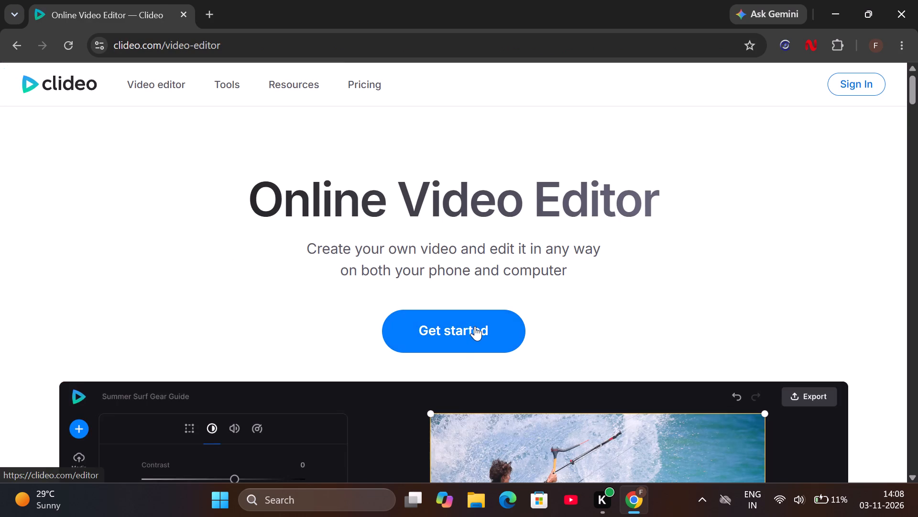
left_click(475, 326)
scroll(475, 326, "down", 1)
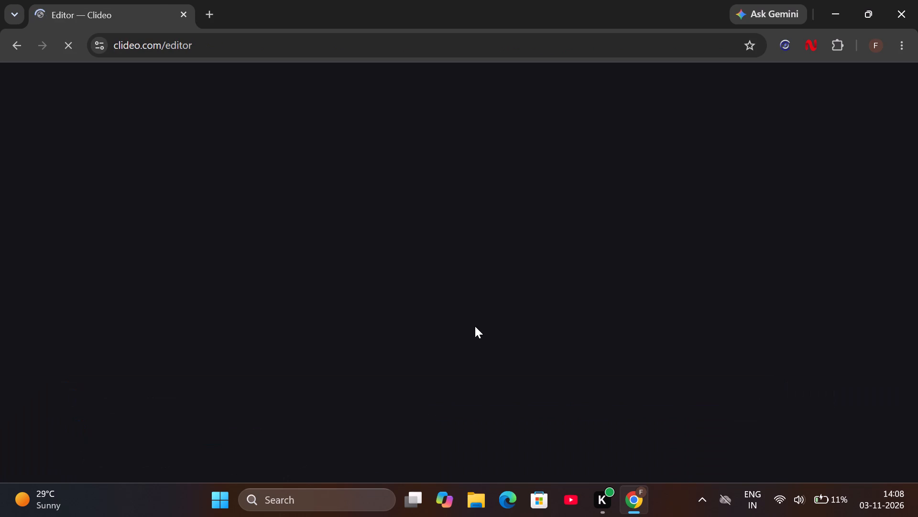
scroll(475, 326, "down", 2)
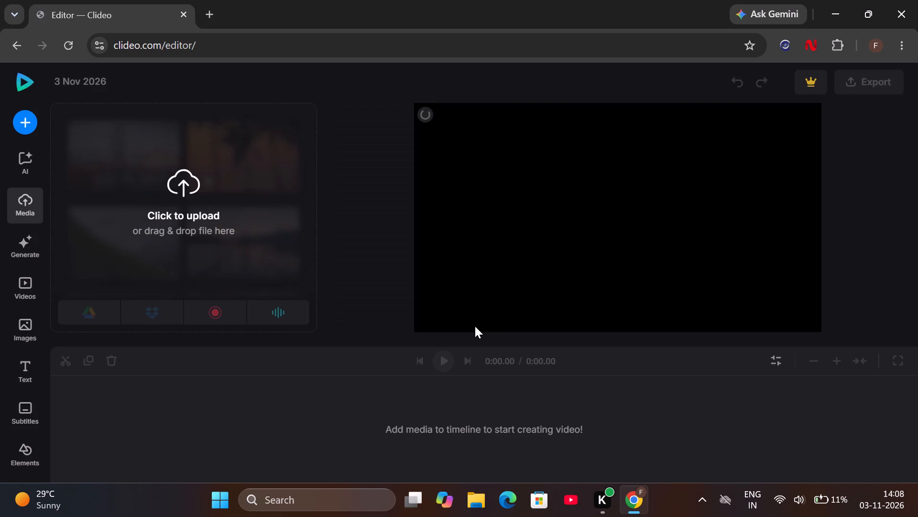
scroll(475, 326, "down", 1)
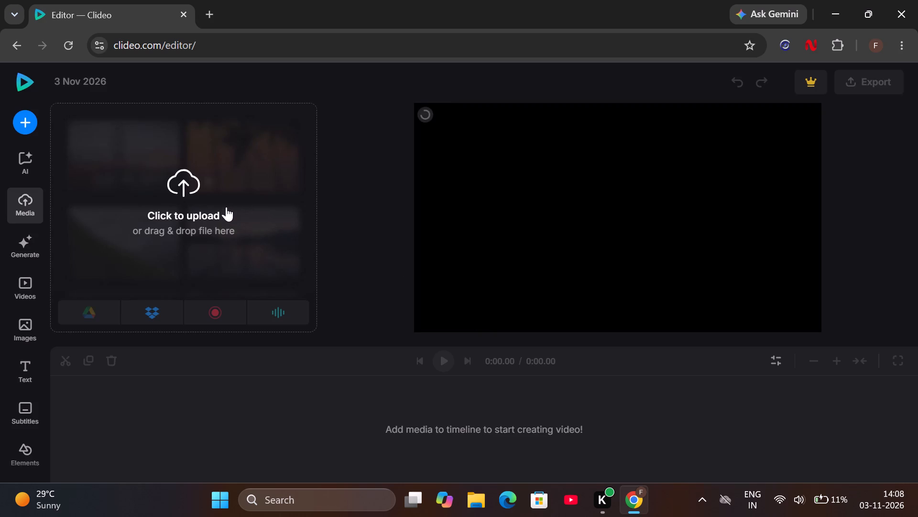
Start a media upload and check the Downloads folder for video files.
left_click(196, 205)
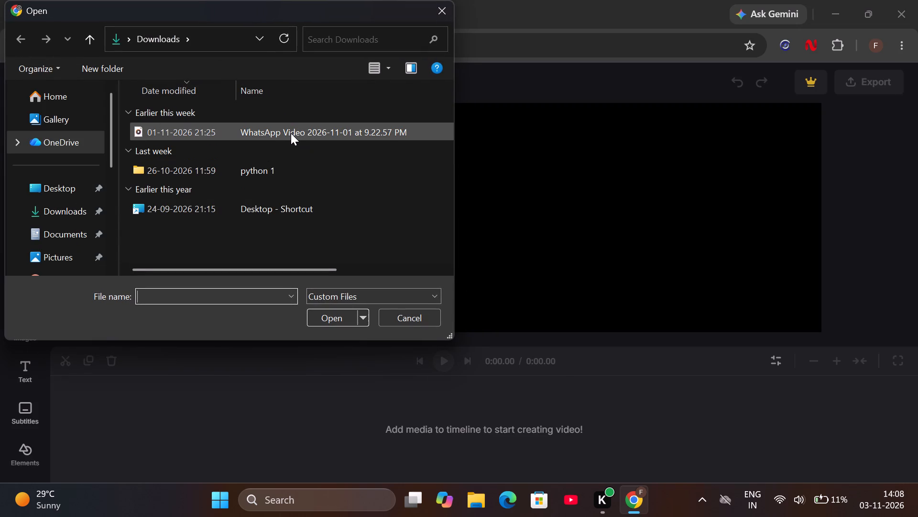
scroll(291, 133, "up", 1)
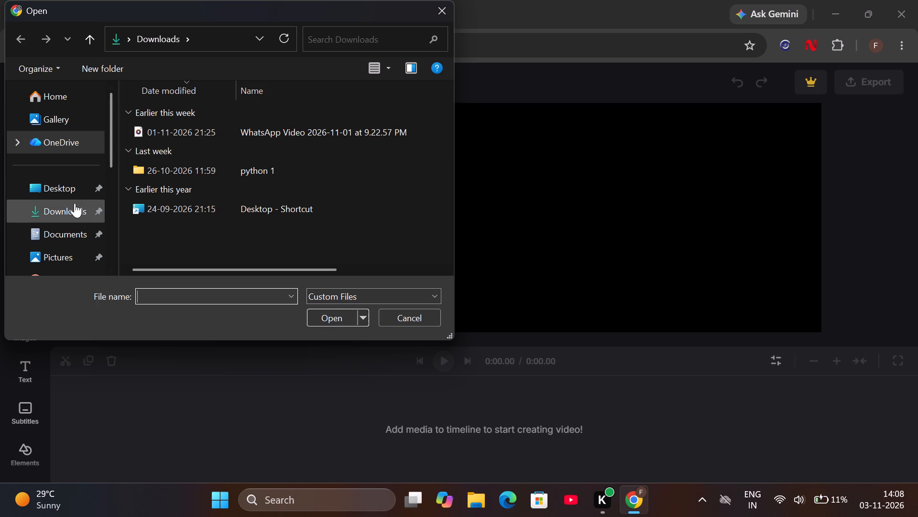
left_click(75, 204)
left_click(75, 204)
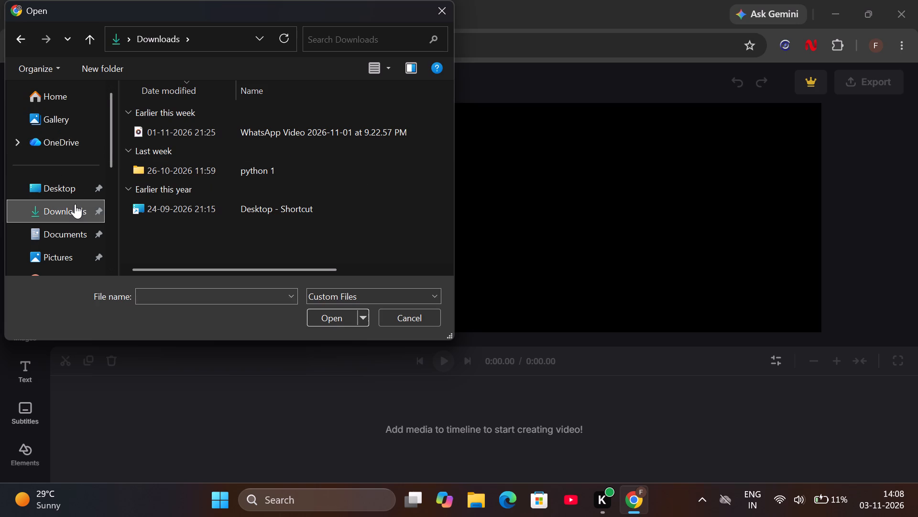
double_click(75, 204)
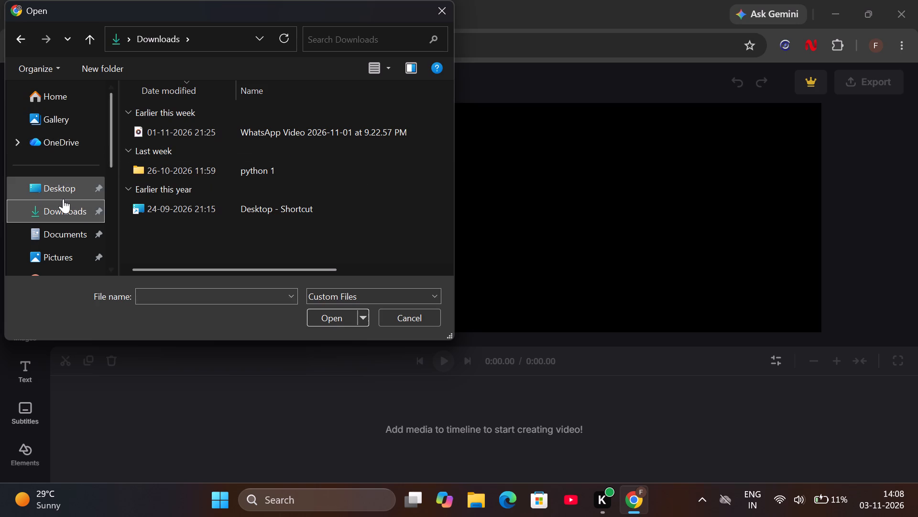
double_click(62, 209)
left_click(533, 94)
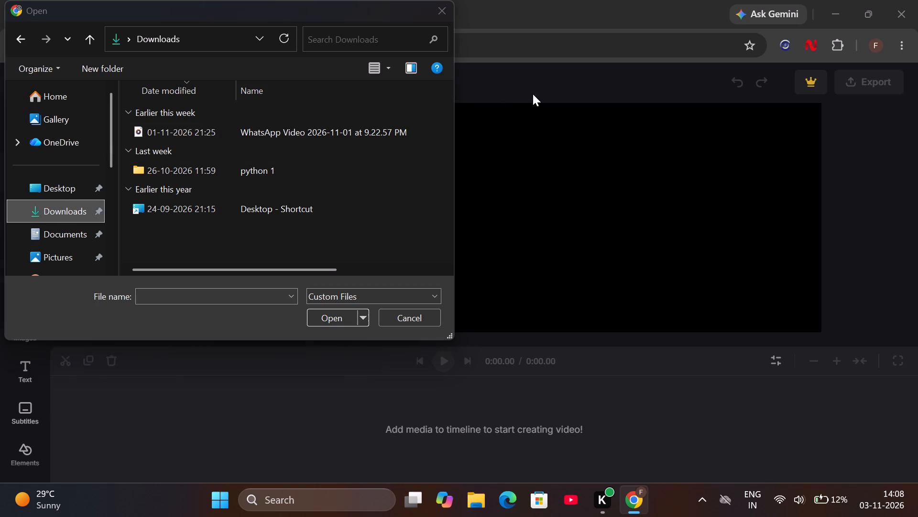
scroll(60, 155, "down", 2)
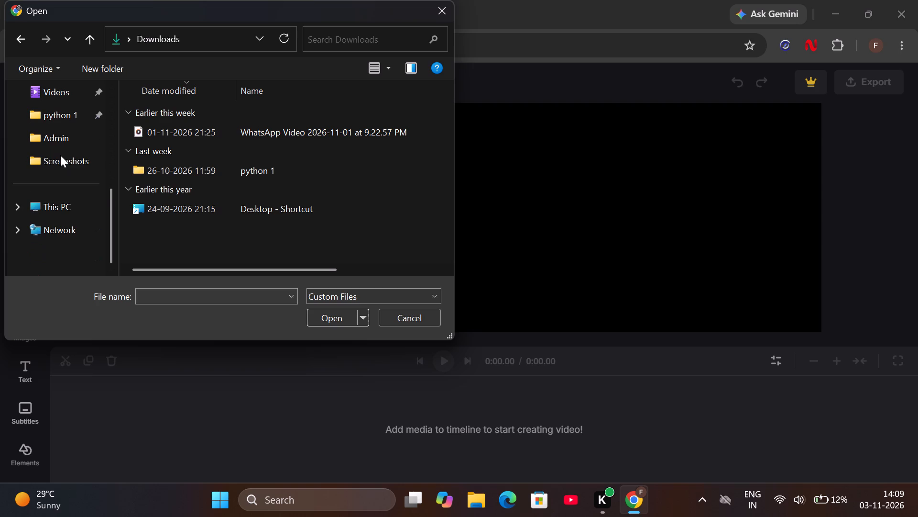
Look through the folders on Local Disk (C:) for the video files.
left_click(71, 196)
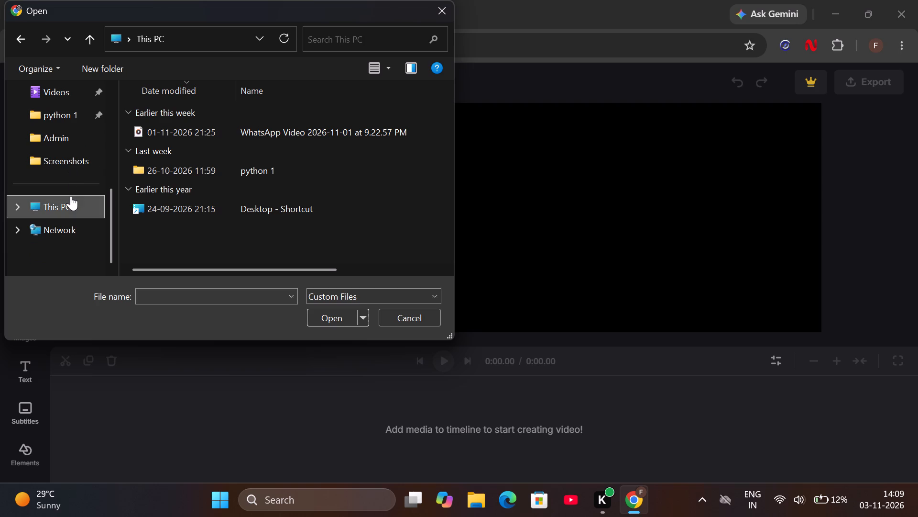
left_click(182, 139)
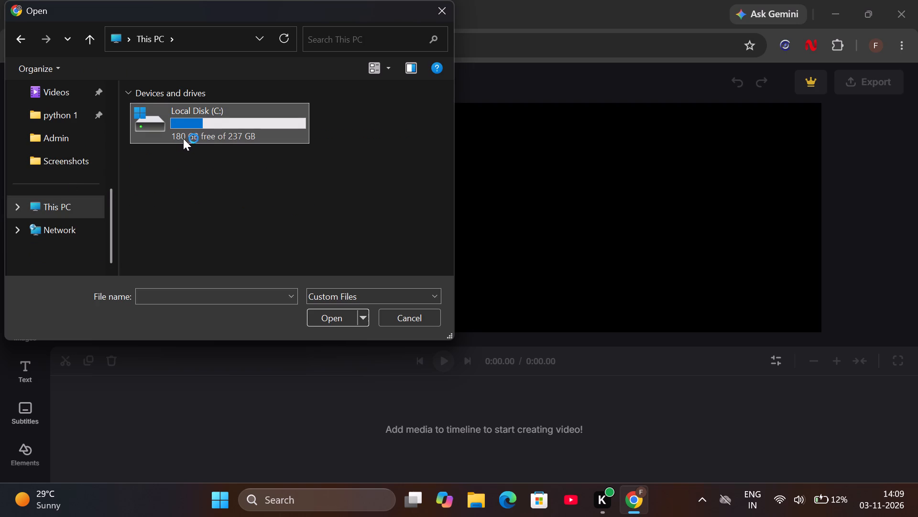
double_click(205, 120)
scroll(194, 217, "down", 2)
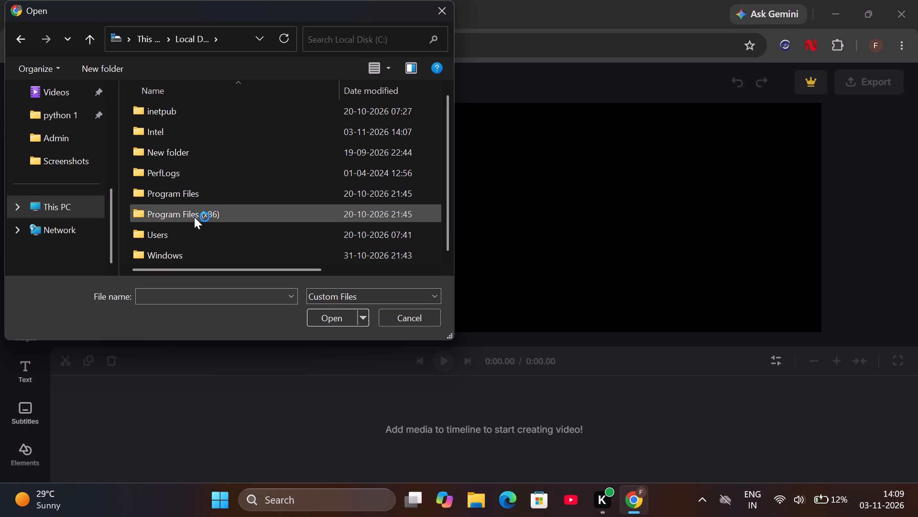
scroll(194, 217, "down", 2)
scroll(194, 217, "up", 3)
scroll(57, 100, "up", 4)
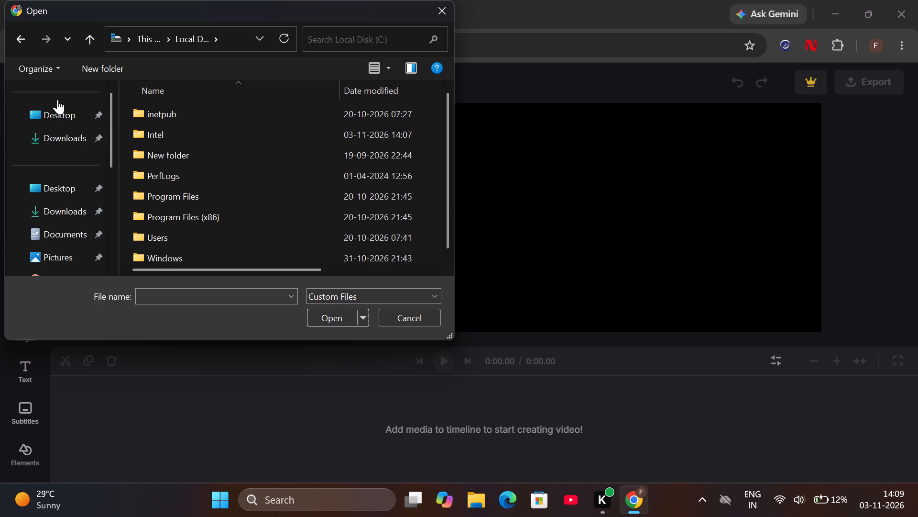
Check the Videos, Captures, Desktop and Downloads folders for the video files, and close the upload dialog without choosing one.
scroll(57, 100, "down", 1)
double_click(61, 94)
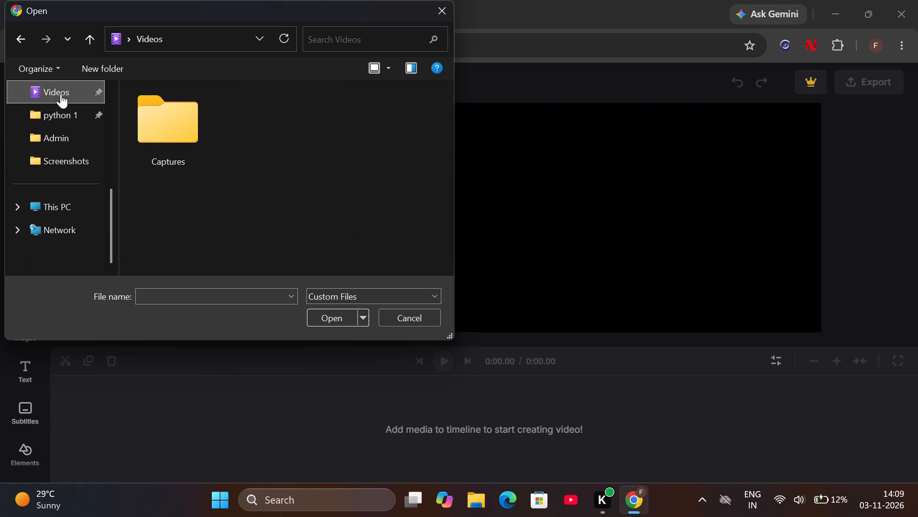
double_click(156, 133)
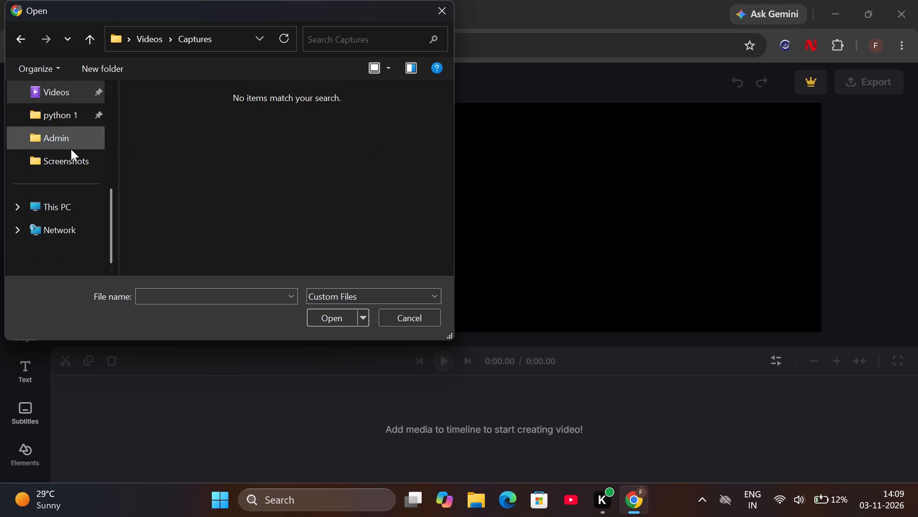
scroll(71, 149, "up", 2)
left_click(65, 190)
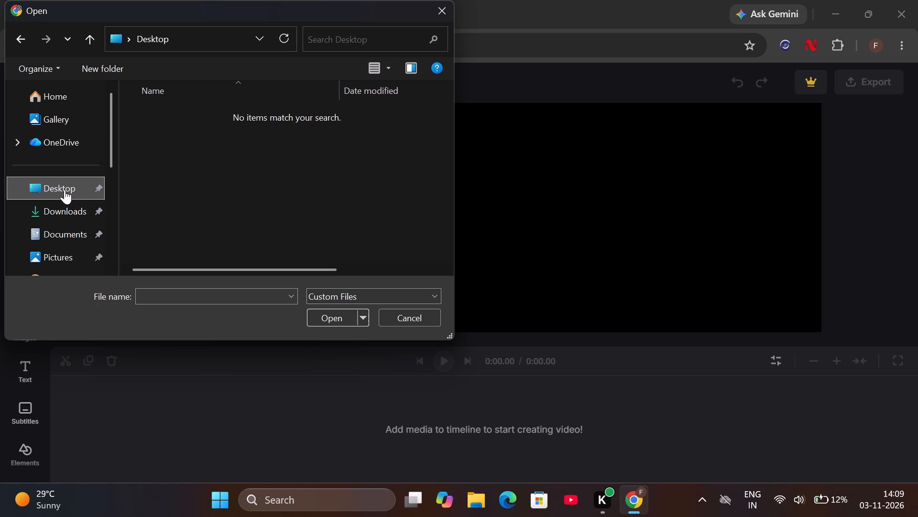
double_click(65, 190)
double_click(64, 200)
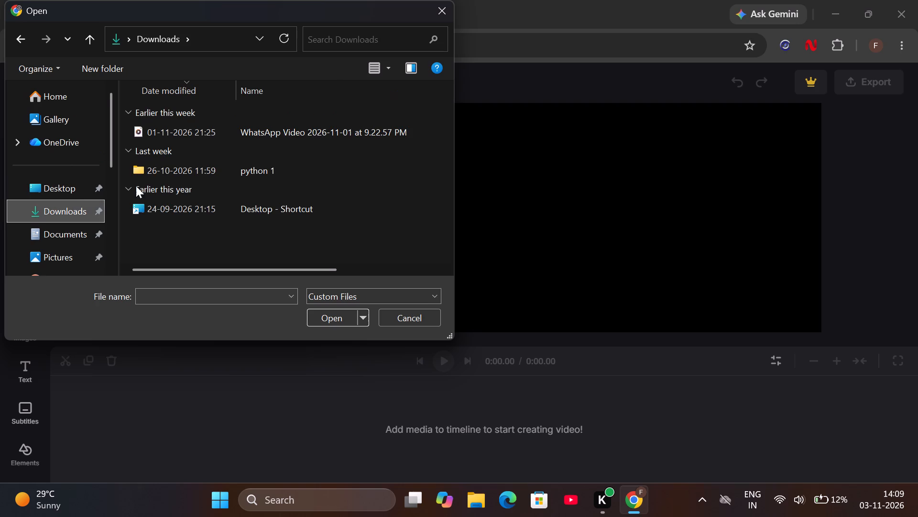
scroll(220, 124, "up", 1)
left_click(913, 49)
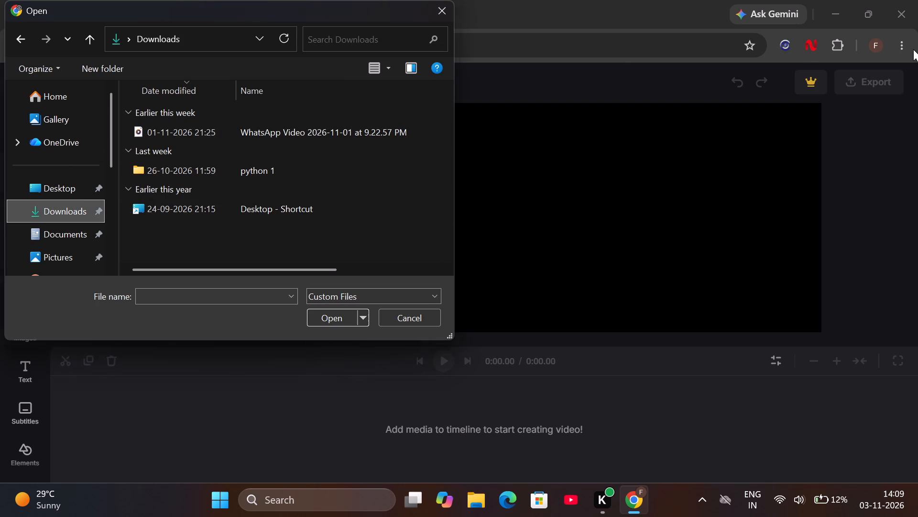
left_click(906, 46)
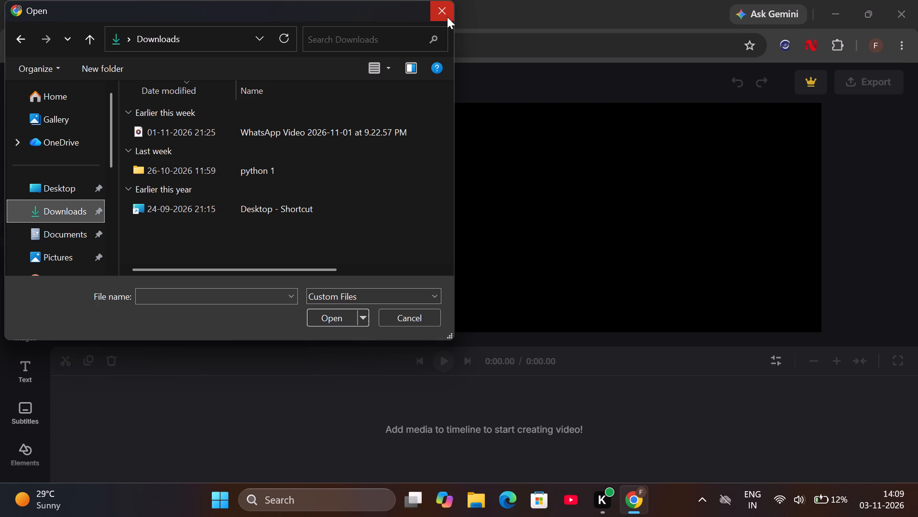
left_click(447, 17)
Check the current profile's browser download history for the video files.
left_click(898, 36)
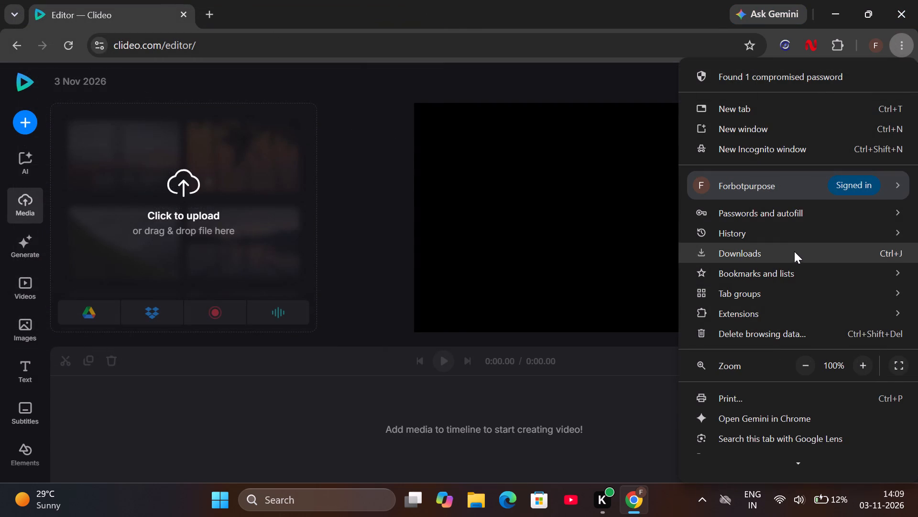
left_click(794, 253)
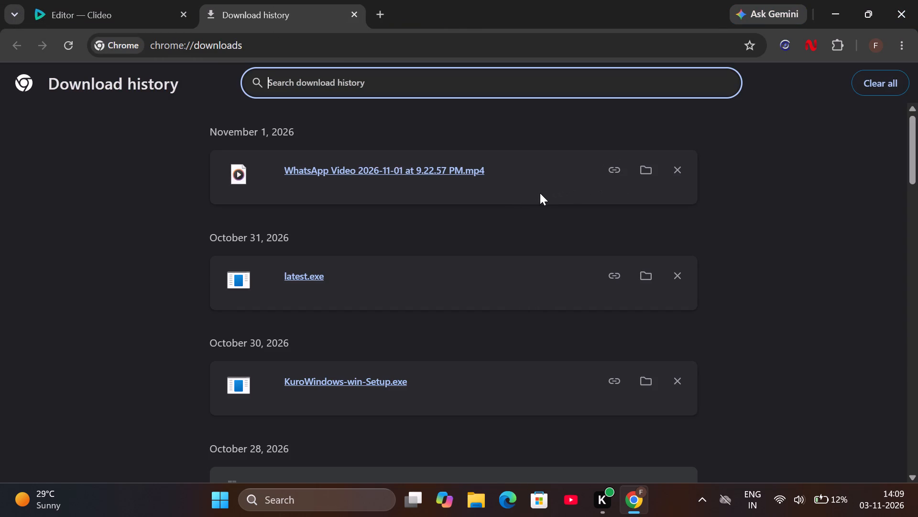
scroll(494, 205, "right", 4)
Switch to the first of the other Chrome profiles and open its download history.
left_click(867, 43)
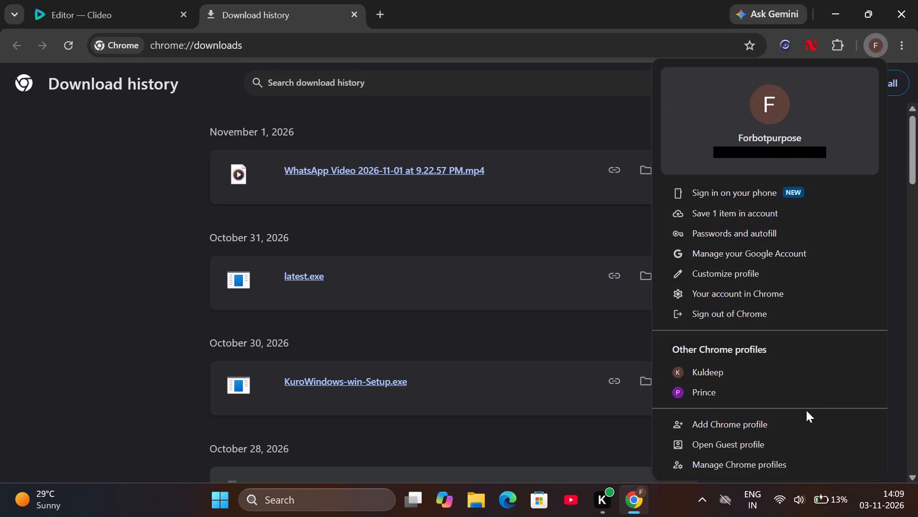
left_click(801, 376)
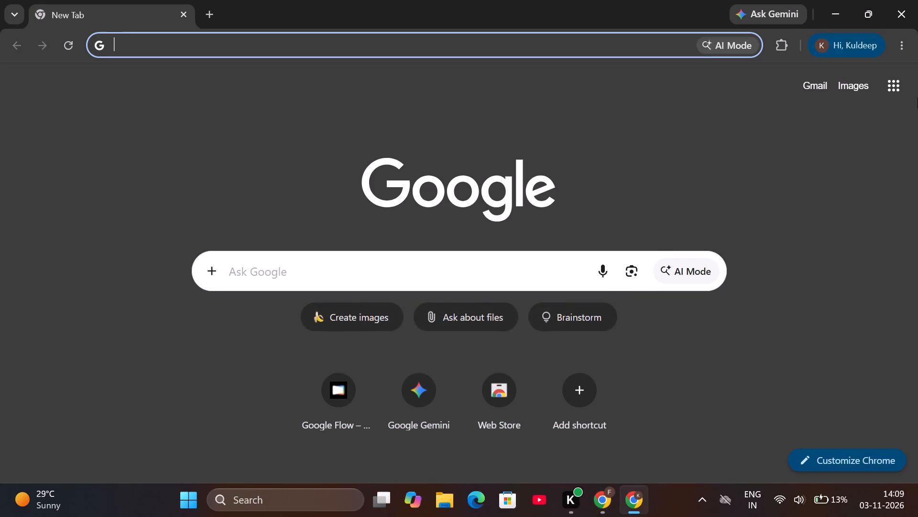
left_click(894, 41)
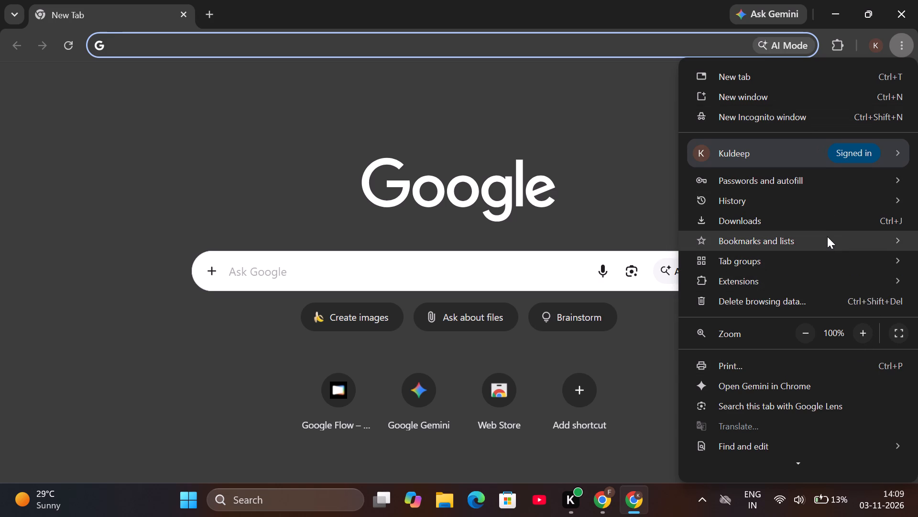
left_click(831, 222)
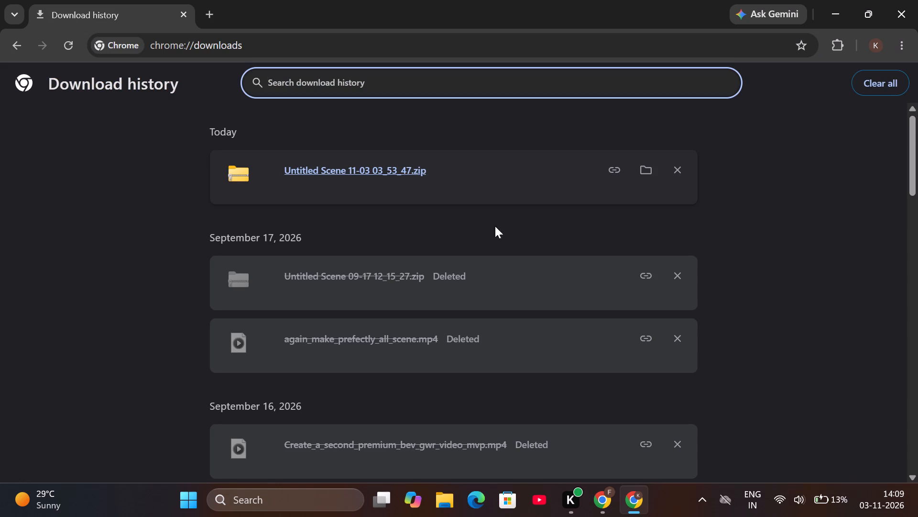
Show today's download, Untitled Scene 11-03 03_53_47.zip, in its folder.
left_click(427, 169)
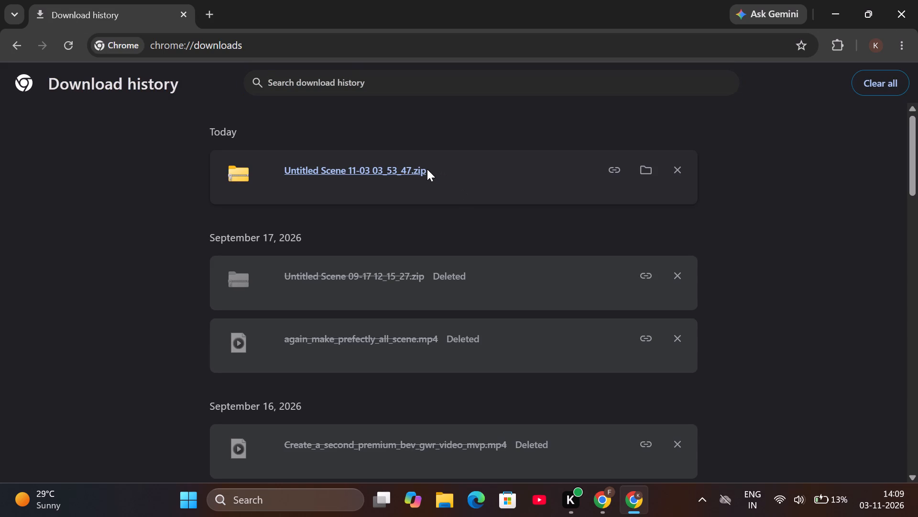
left_click(645, 170)
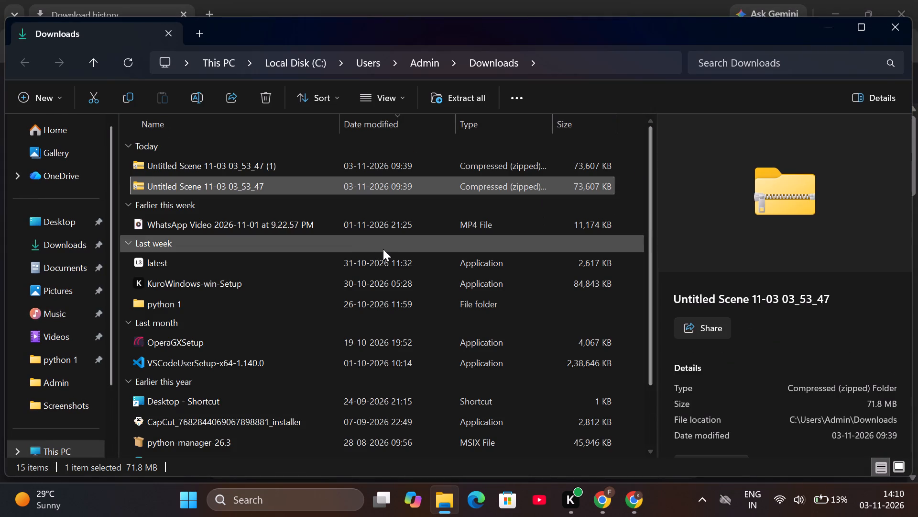
scroll(370, 257, "left", 2)
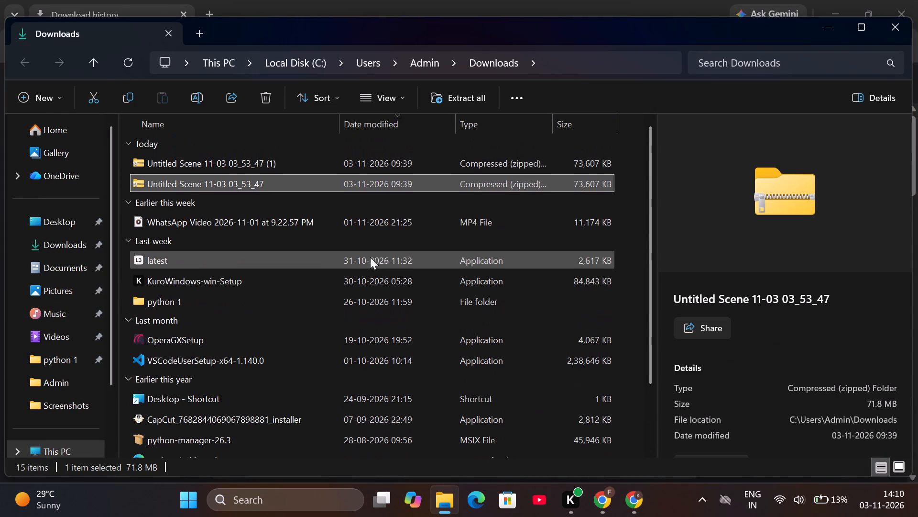
Extract all files of the Untitled Scene 11-03 03_53_47 archive into a folder of the same name in Downloads.
left_click(381, 182)
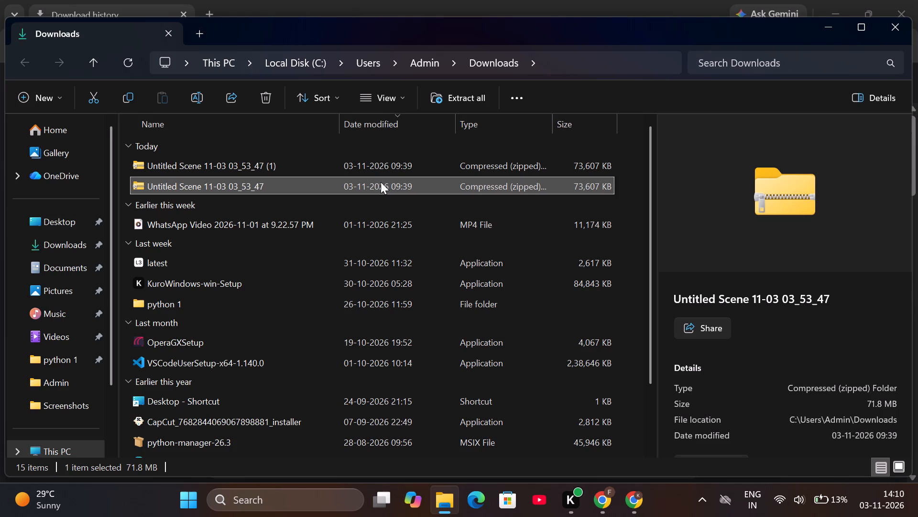
double_click(381, 182)
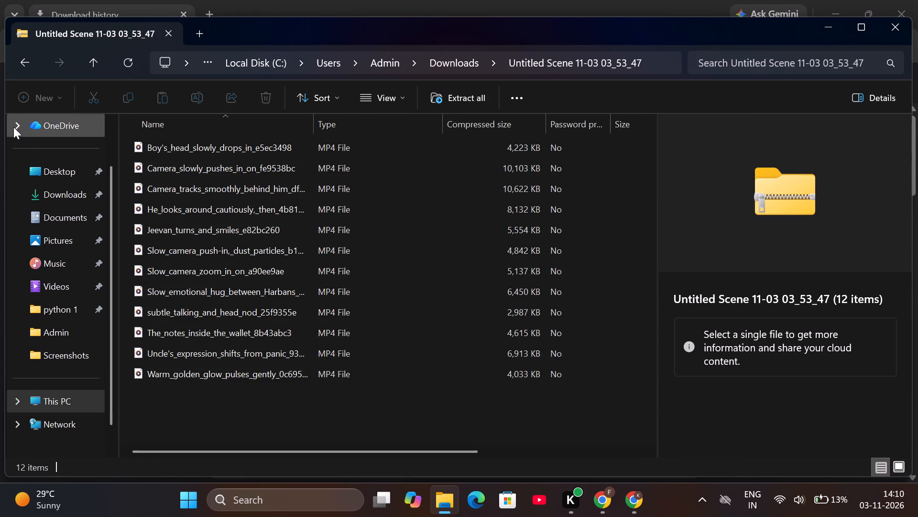
left_click(464, 103)
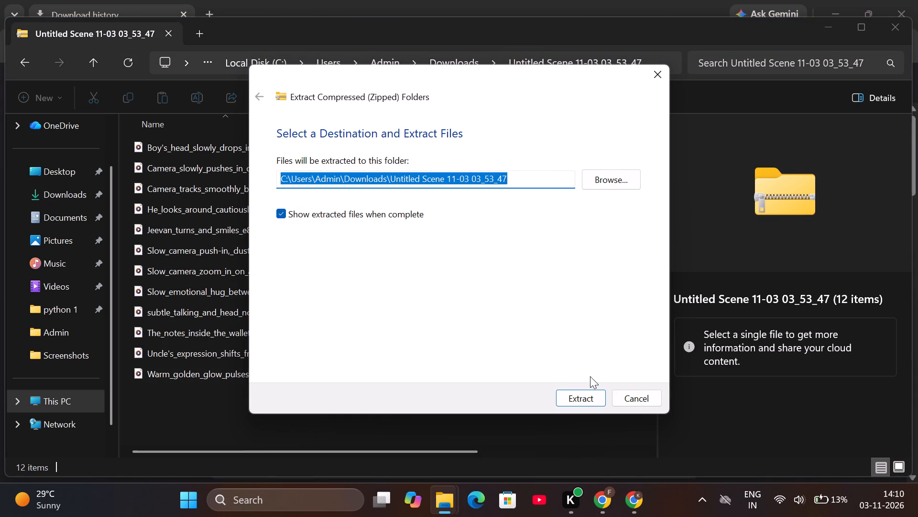
left_click(586, 401)
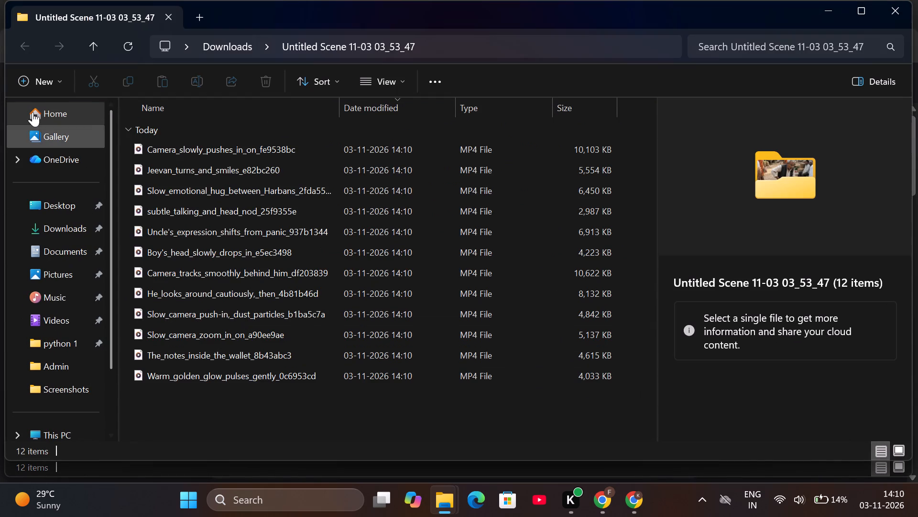
Go from the extracted scene folder to the Downloads folder.
left_click_drag(22, 49, 121, 203)
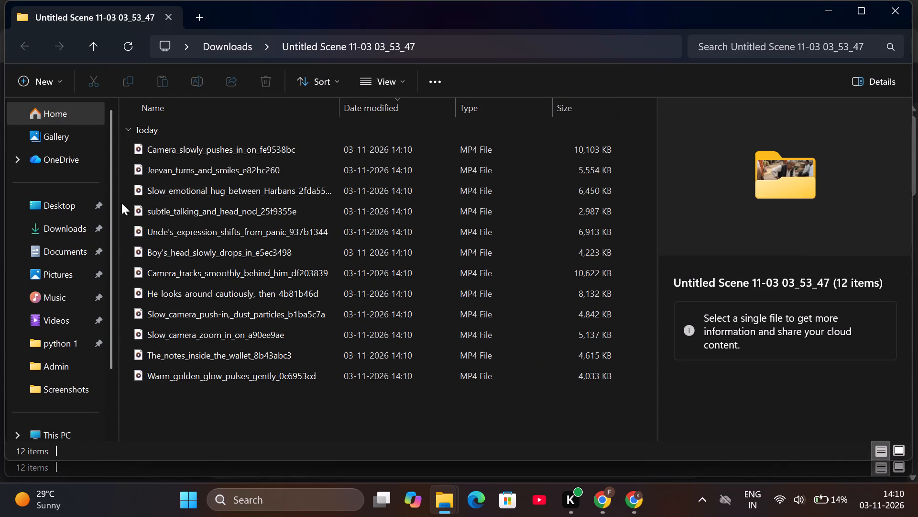
left_click_drag(121, 203, 56, 263)
left_click(56, 229)
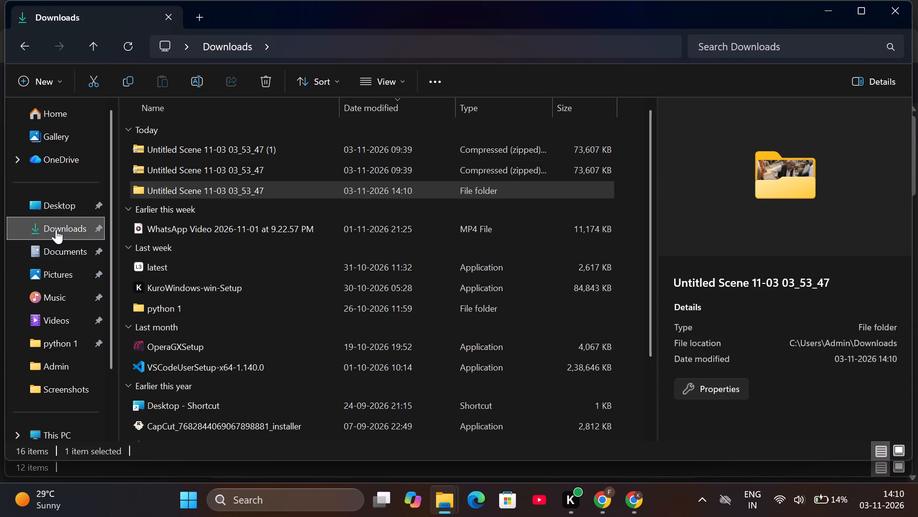
Open the Untitled Scene 11-03 03_53_47 folder in Downloads to view its video clips.
left_click(290, 192)
double_click(290, 192)
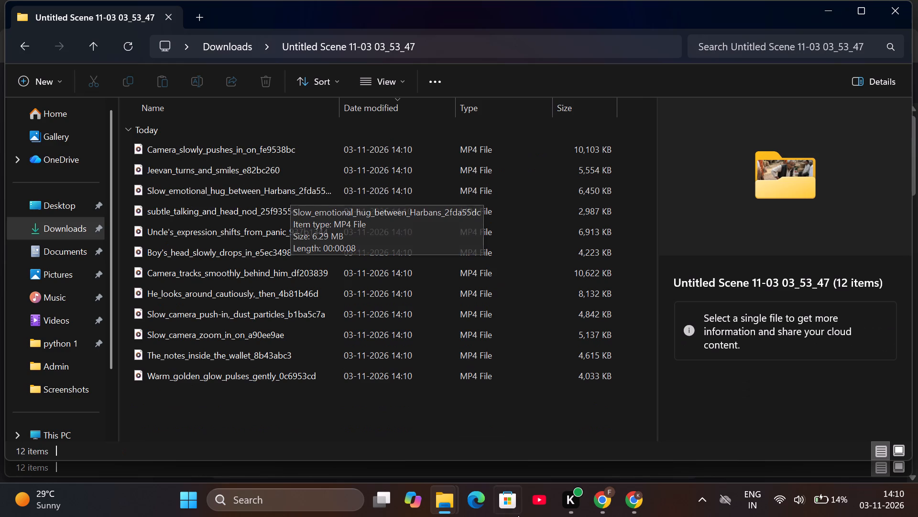
Switch to the Clideo editor in Chrome and upload all 12 clips from the Untitled Scene 11-03 03_53_47 folder to its media library.
left_click(595, 495)
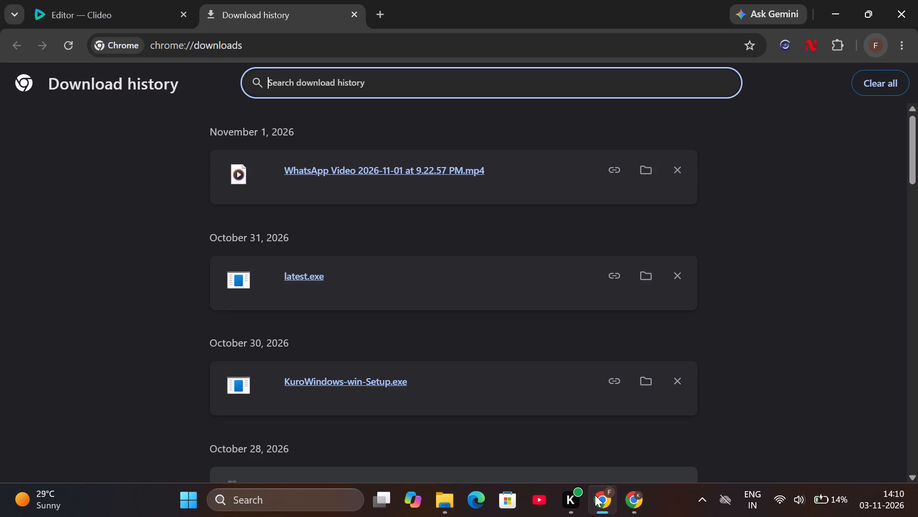
left_click(127, 20)
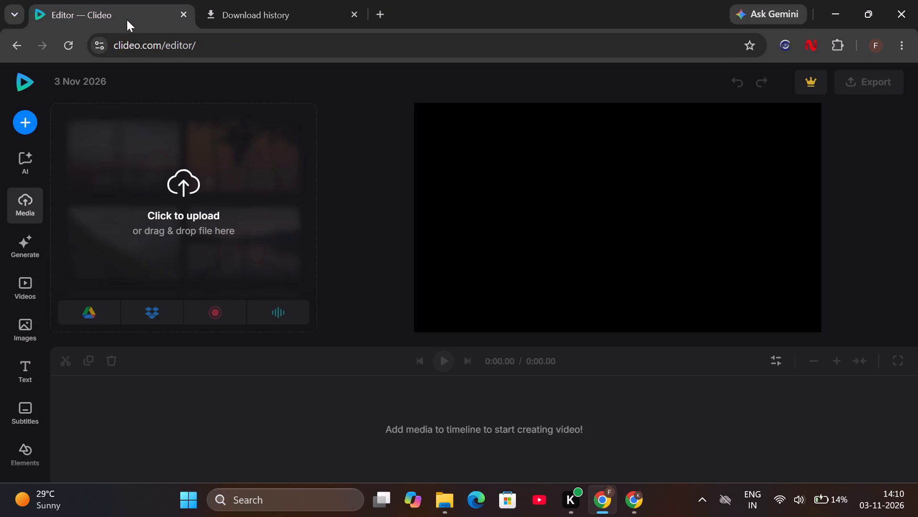
left_click(177, 184)
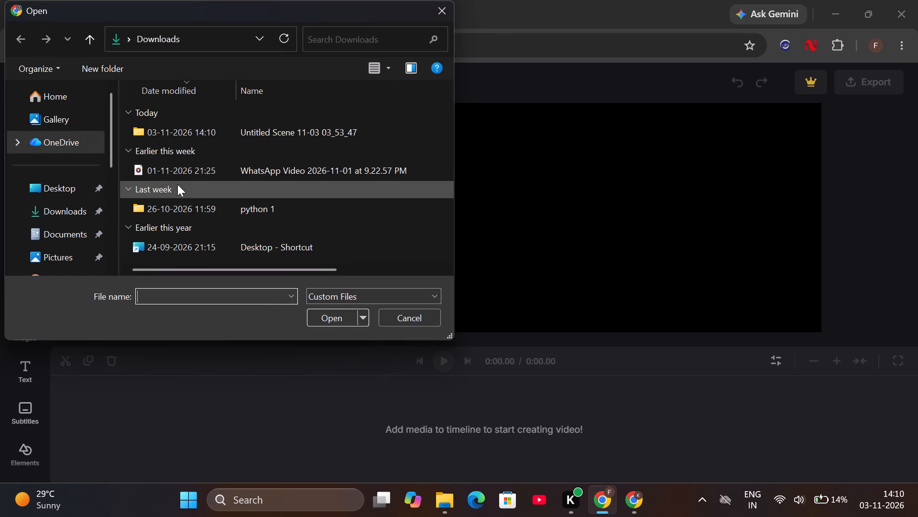
double_click(247, 131)
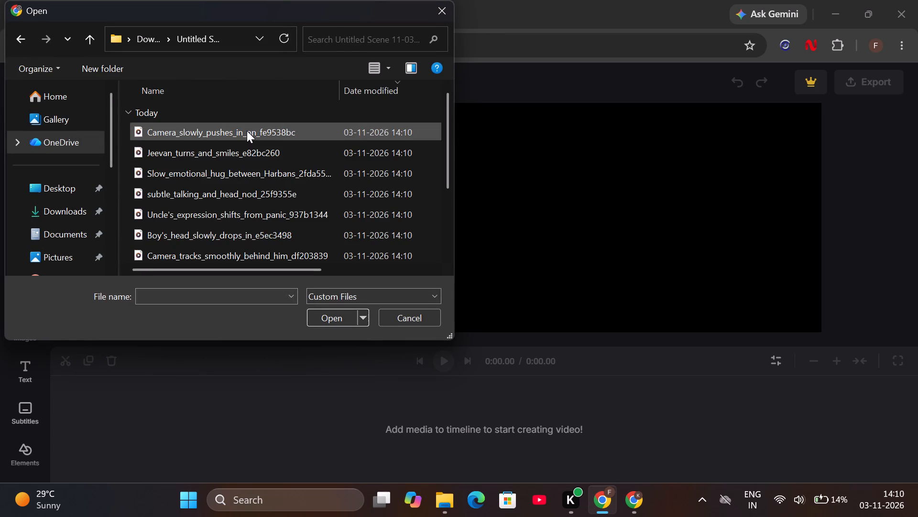
left_click(384, 73)
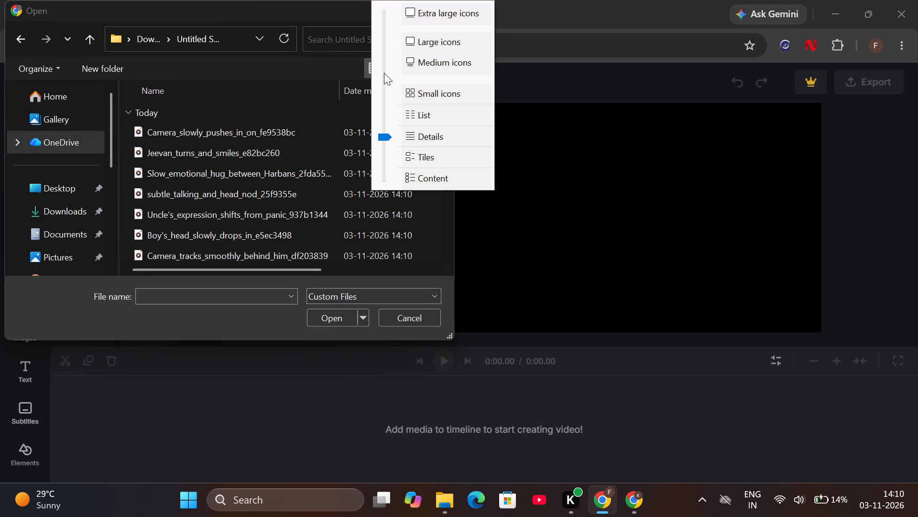
left_click(368, 69)
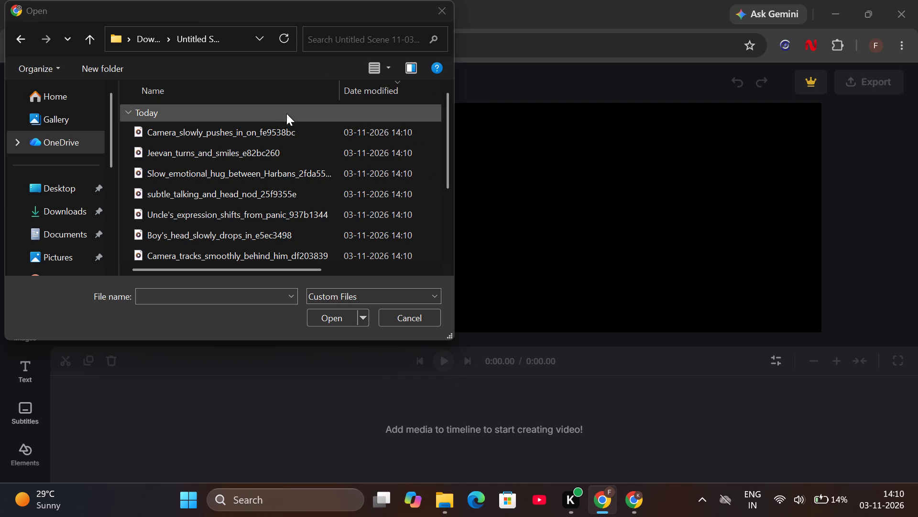
left_click_drag(268, 127, 263, 145)
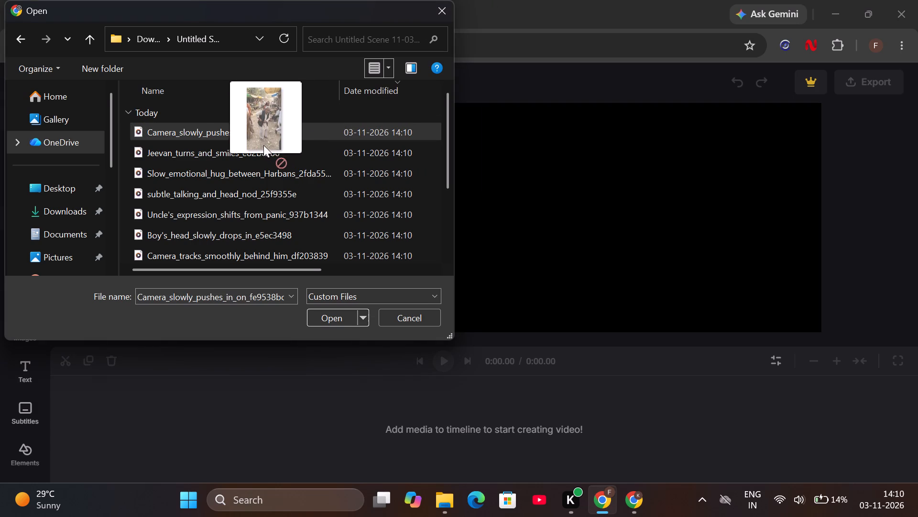
left_click_drag(263, 145, 258, 143)
left_click_drag(128, 126, 135, 140)
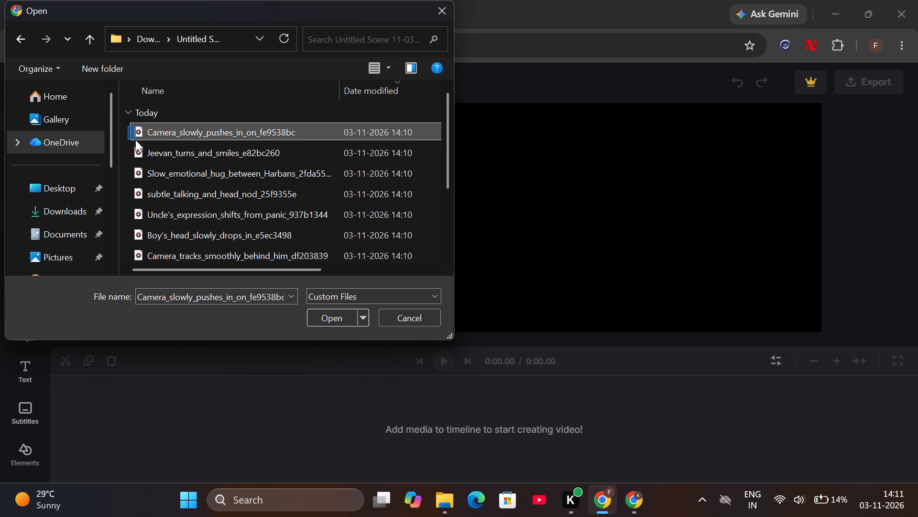
left_click_drag(135, 140, 150, 275)
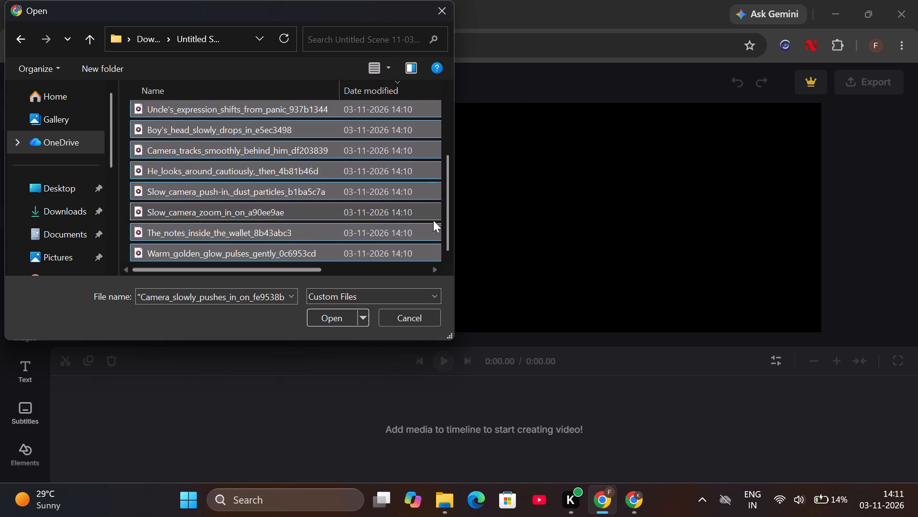
left_click(546, 403)
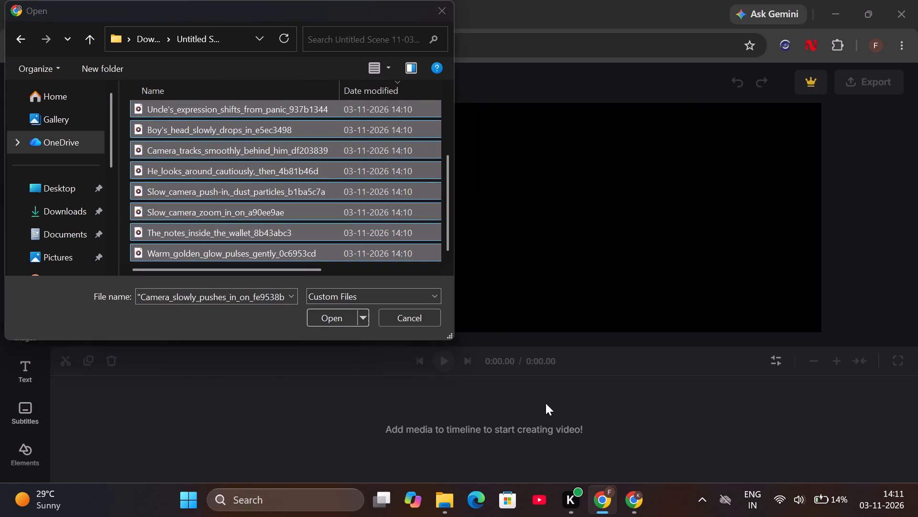
left_click(365, 318)
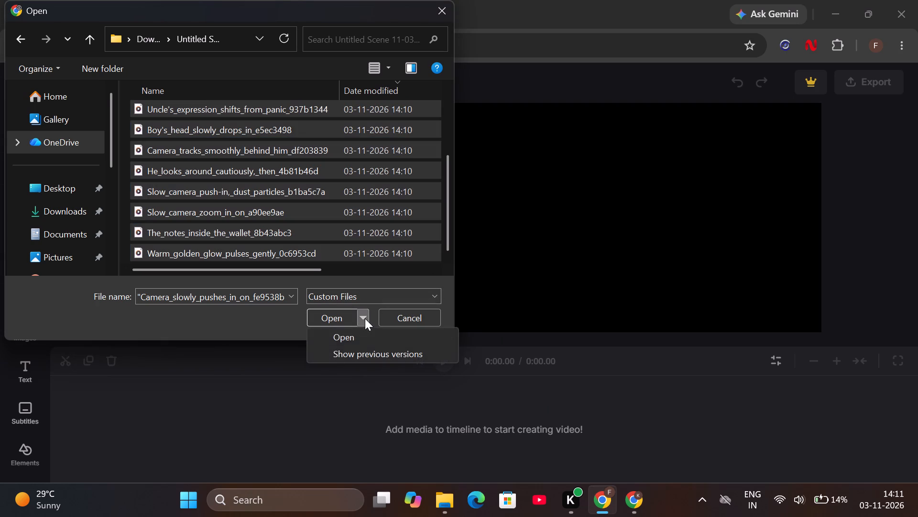
left_click(360, 320)
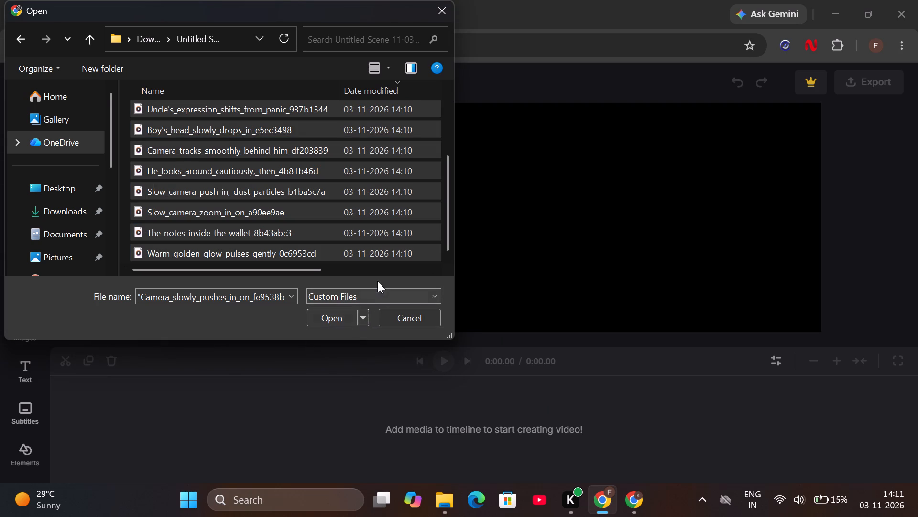
left_click_drag(388, 251, 395, 272)
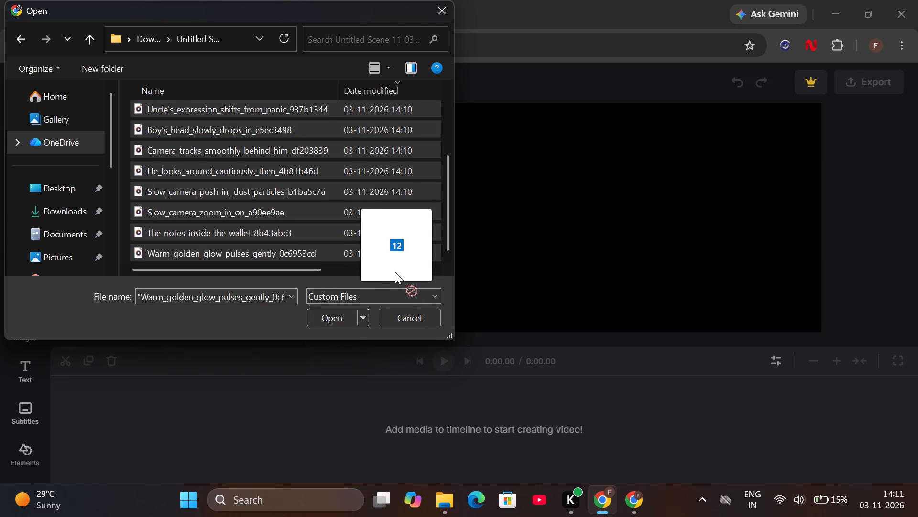
left_click_drag(395, 272, 453, 406)
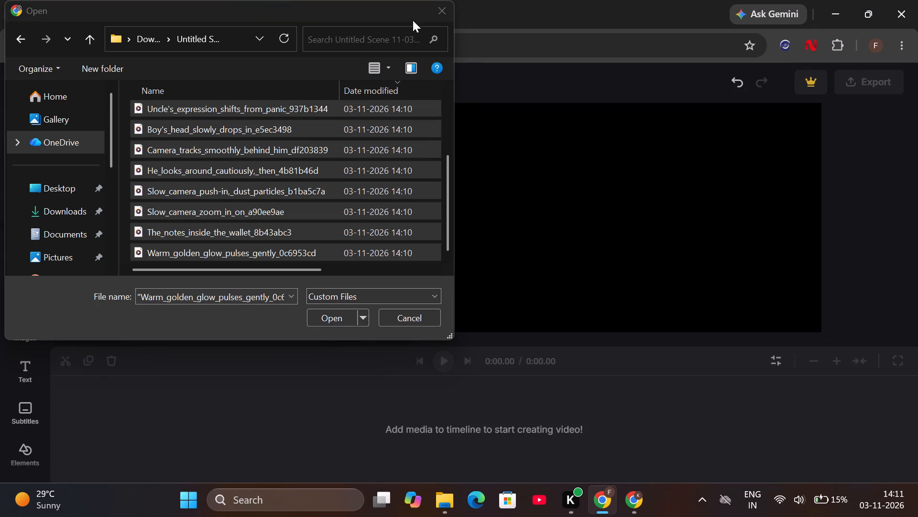
left_click(448, 7)
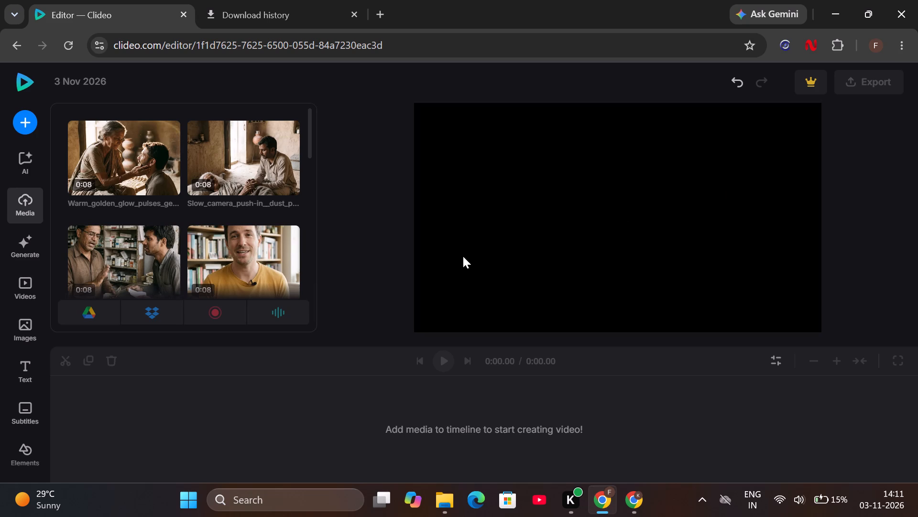
Add the Slow_camera_push-in dust particles clip to the empty canvas as the first timeline clip, leaving it deselected.
scroll(283, 238, "up", 3)
scroll(280, 161, "down", 1)
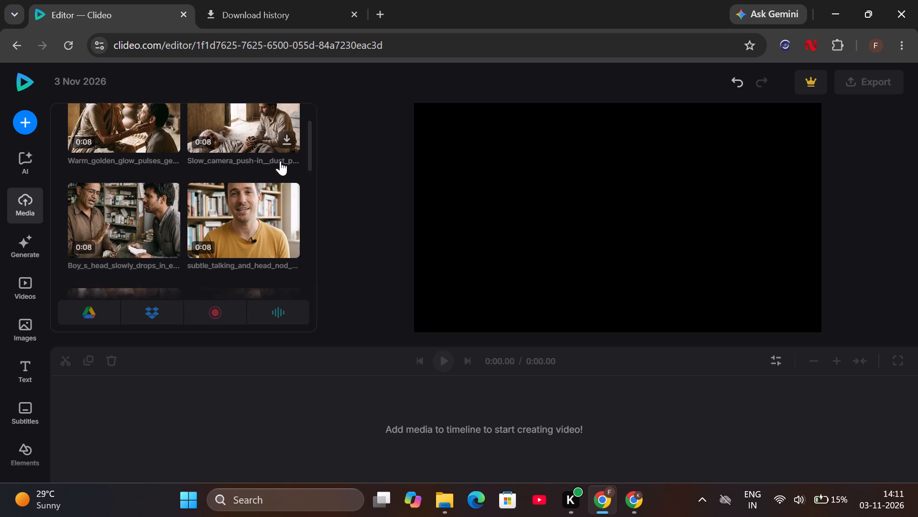
scroll(280, 161, "down", 1)
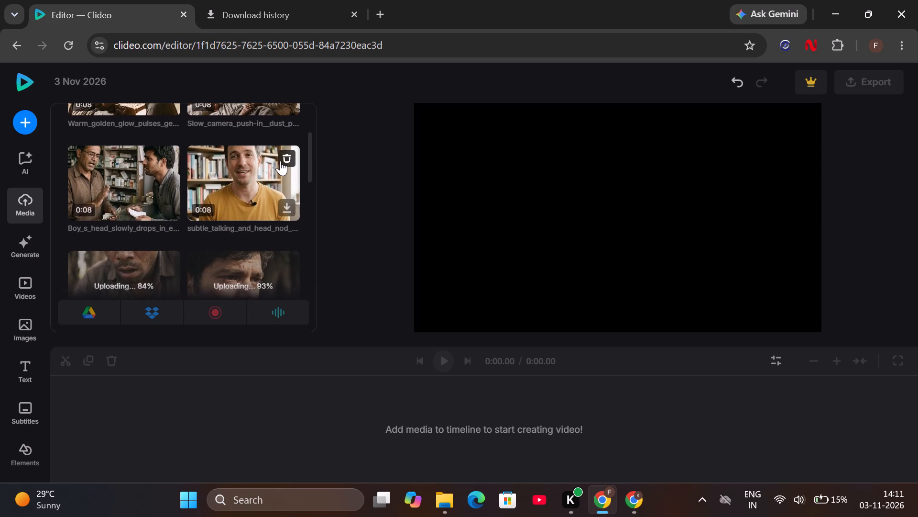
scroll(280, 161, "up", 1)
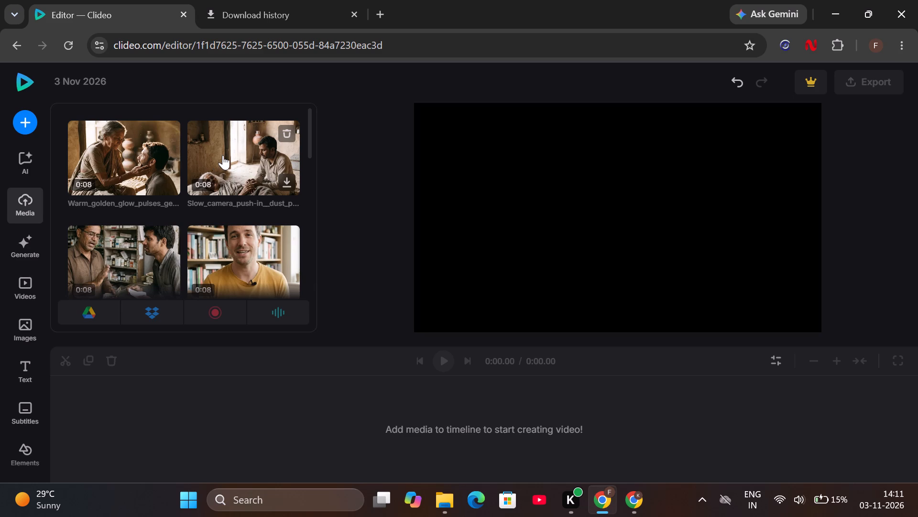
left_click_drag(223, 155, 441, 235)
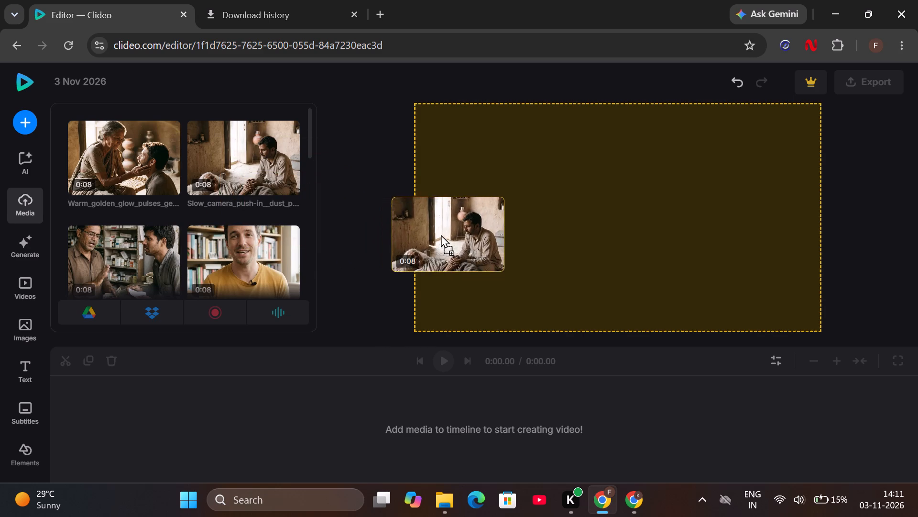
left_click_drag(441, 235, 511, 266)
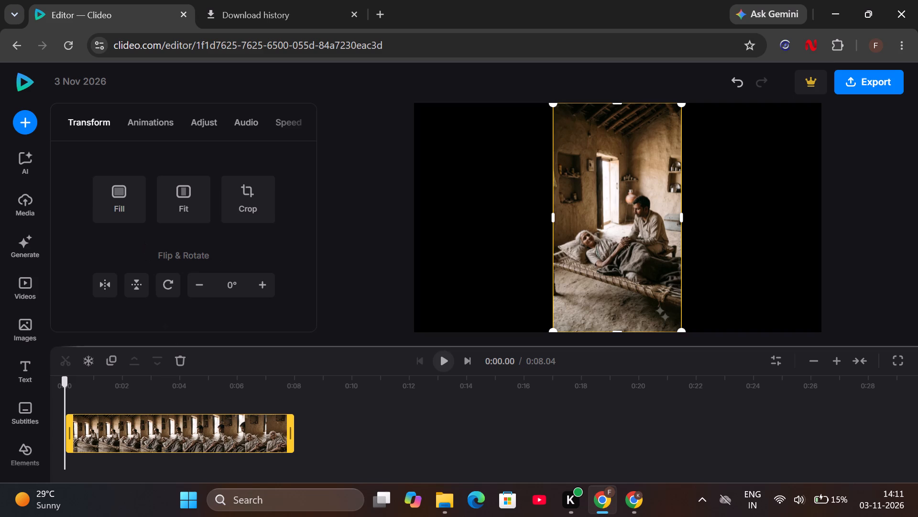
scroll(517, 443, "left", 2)
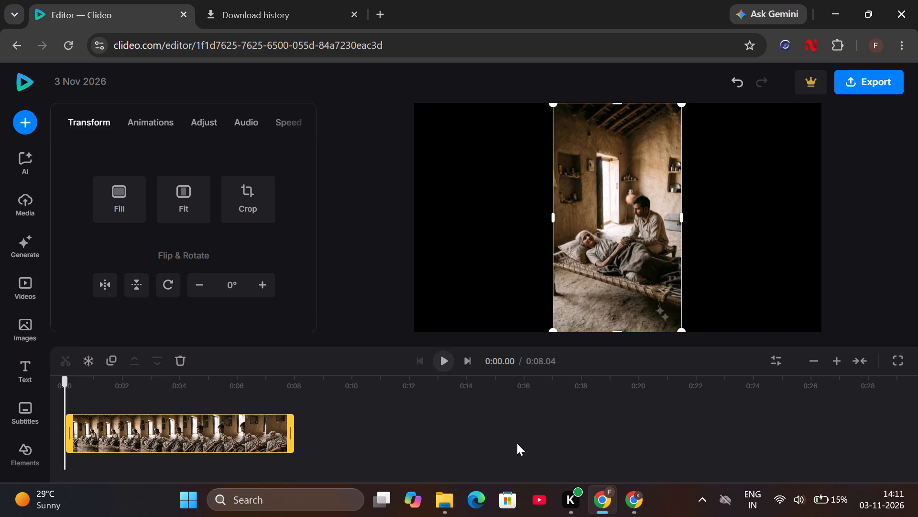
left_click(519, 430)
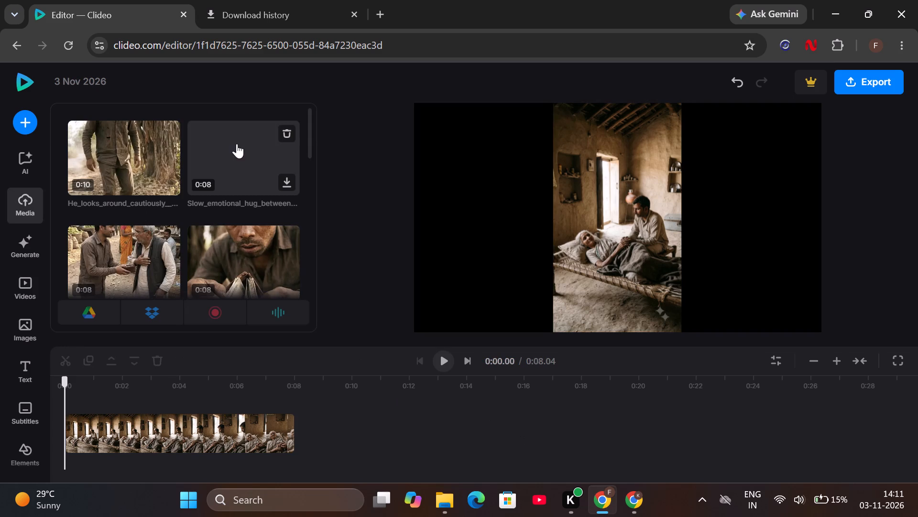
Add the Boy_s_head_slowly_drops clip to the timeline directly after the first clip.
scroll(231, 221, "down", 3)
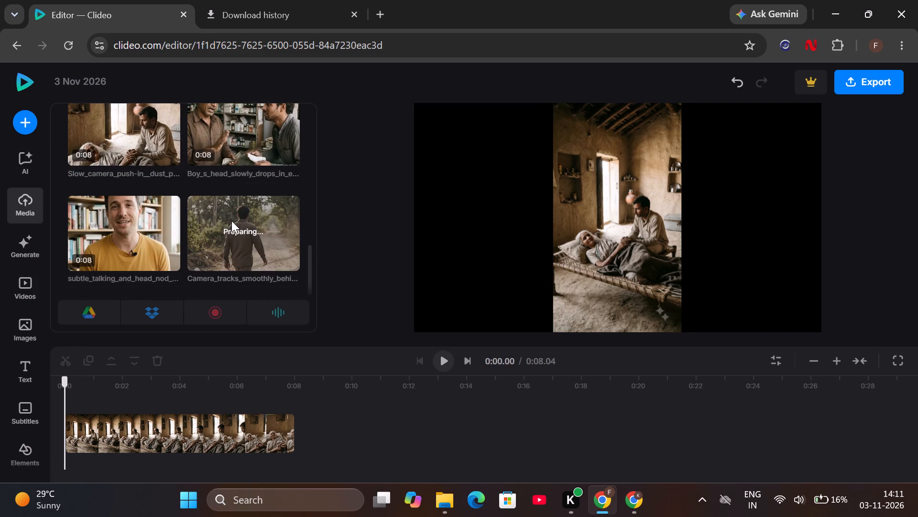
scroll(246, 160, "up", 1)
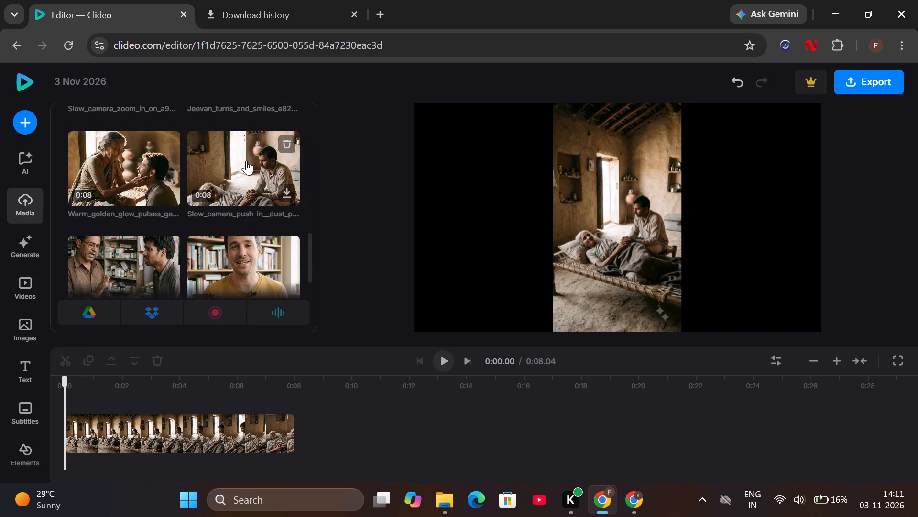
scroll(238, 182, "down", 5)
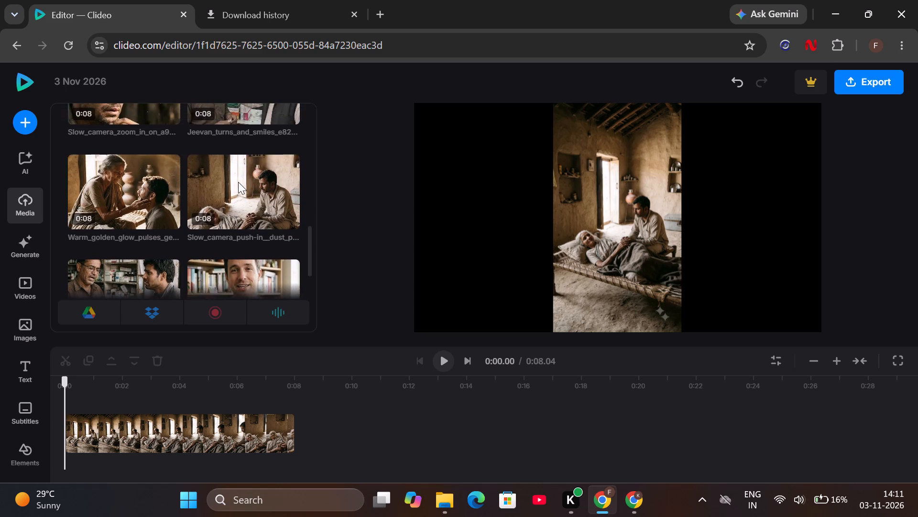
left_click_drag(123, 234, 293, 343)
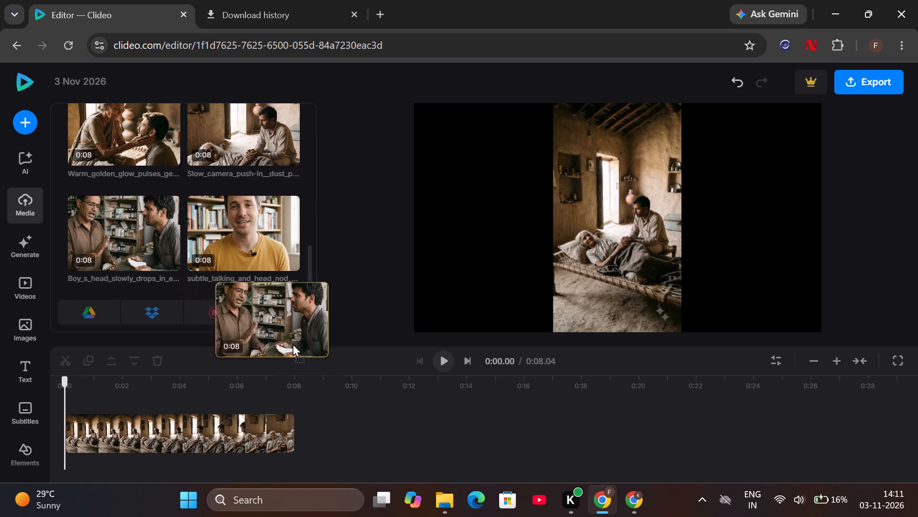
left_click_drag(293, 343, 339, 425)
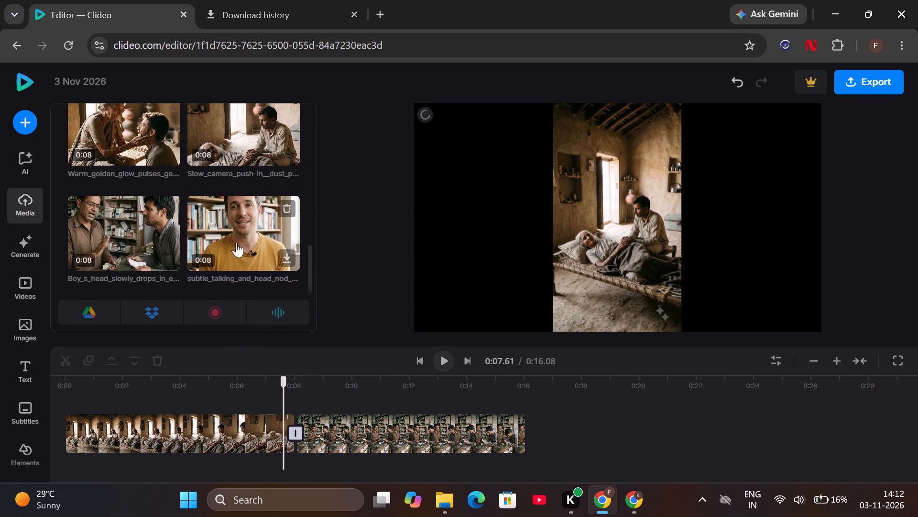
Add the Camera_tracks_smoothly_behind clip to the timeline directly after the Boy_s_head_slowly_drops clip, on the same track, and leave it deselected.
scroll(239, 215, "up", 3)
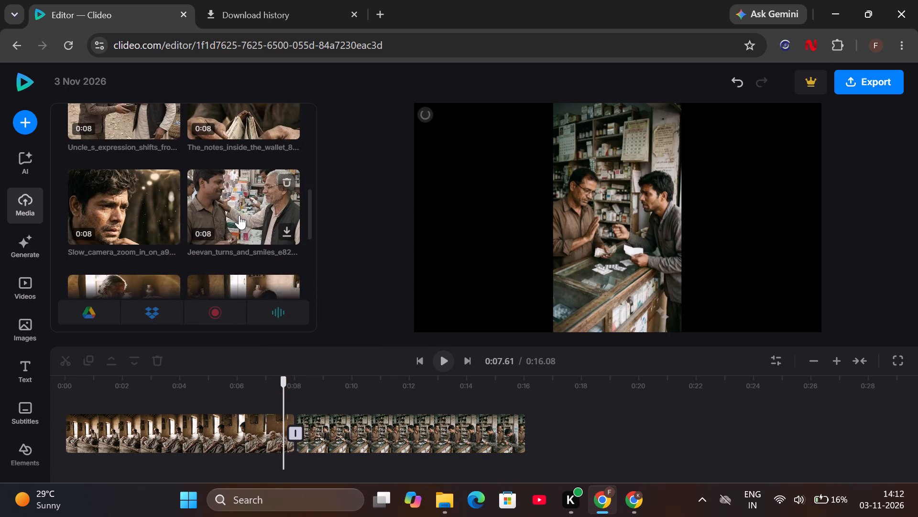
scroll(239, 215, "up", 1)
scroll(239, 215, "down", 2)
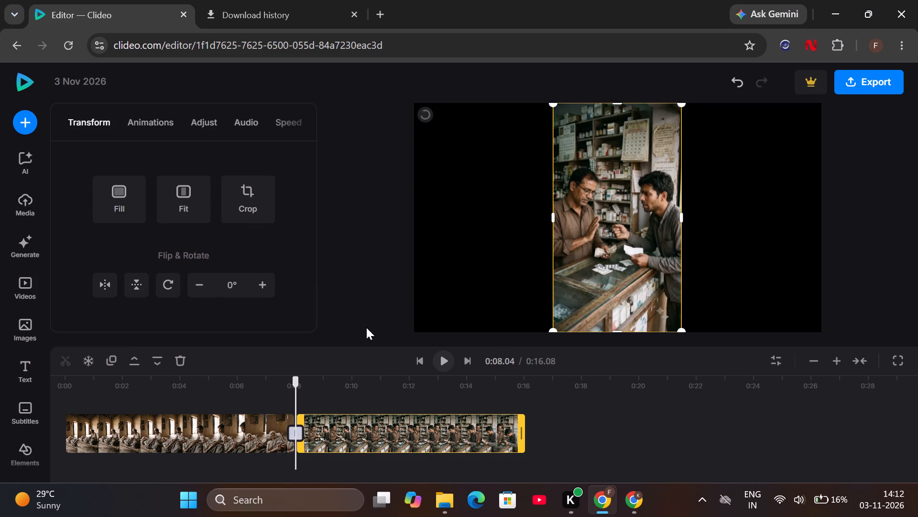
left_click(374, 323)
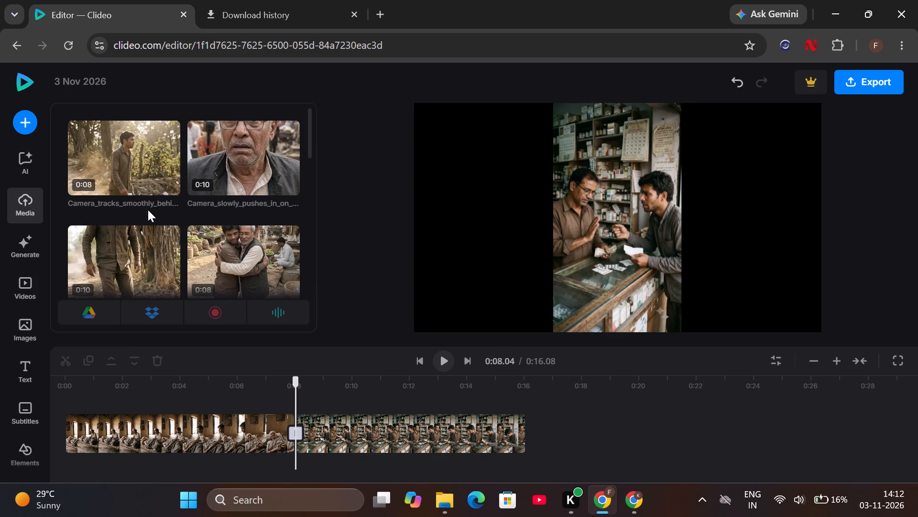
left_click_drag(142, 167, 486, 398)
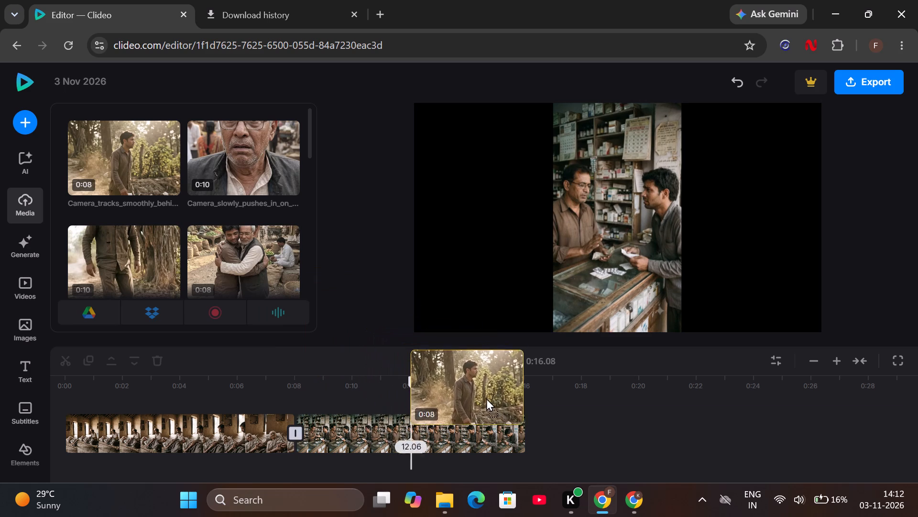
left_click_drag(486, 398, 623, 409)
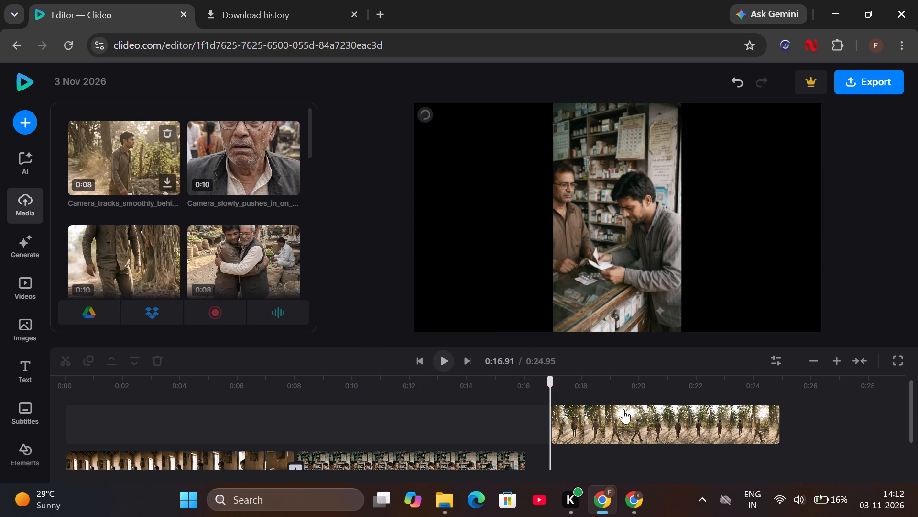
scroll(532, 438, "down", 1)
left_click_drag(581, 402, 568, 444)
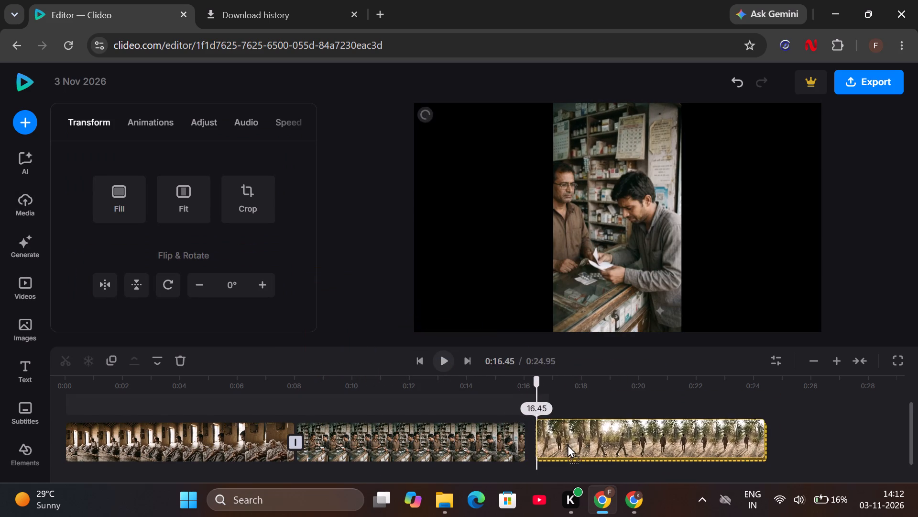
left_click_drag(568, 444, 559, 448)
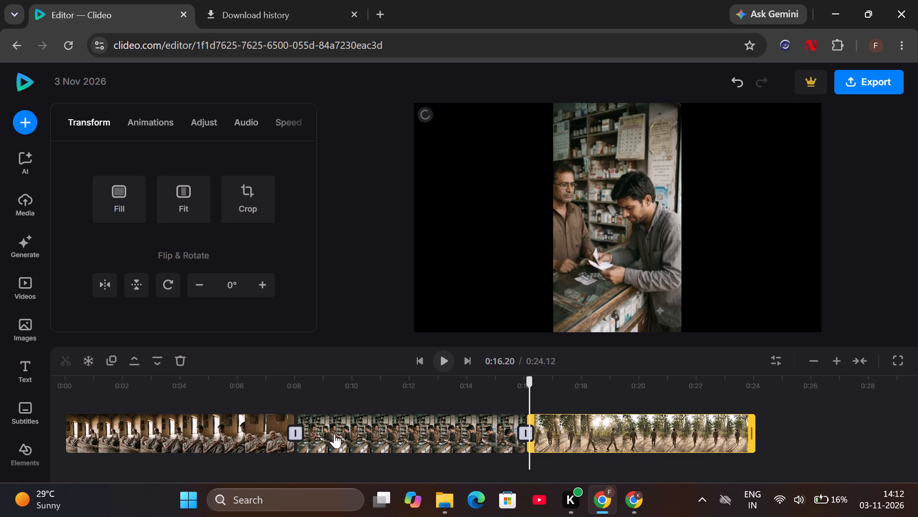
left_click(351, 247)
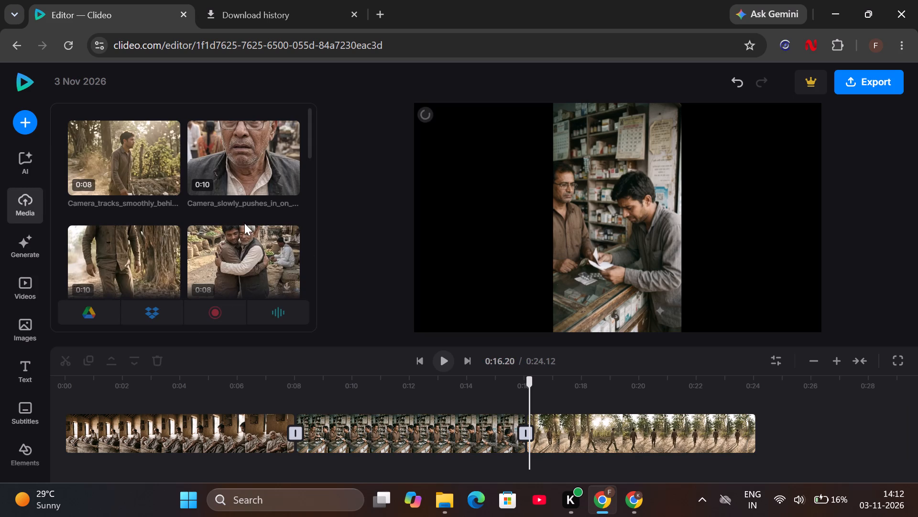
Dismiss the OneDrive backup reminder and add the He_looks_around_cautiously clip to the timeline directly after the Camera_tracks_smoothly clip.
scroll(151, 215, "down", 2)
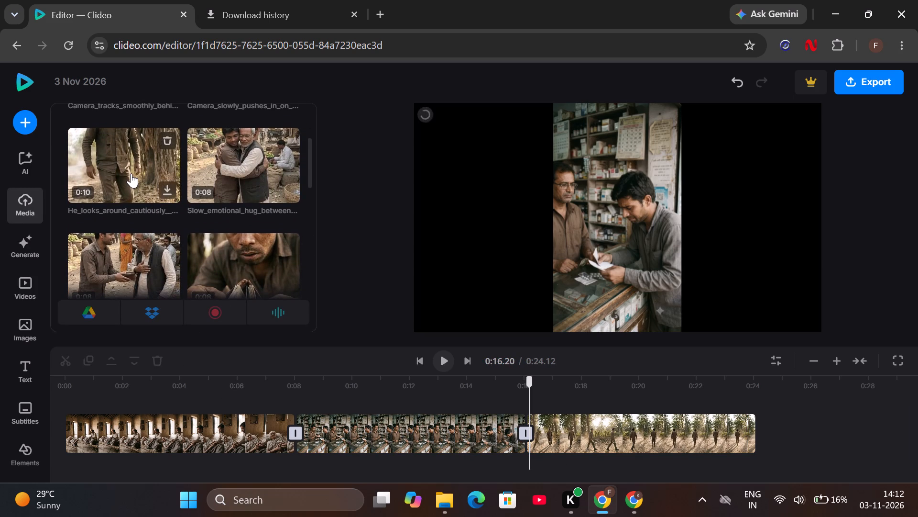
left_click_drag(131, 172, 567, 369)
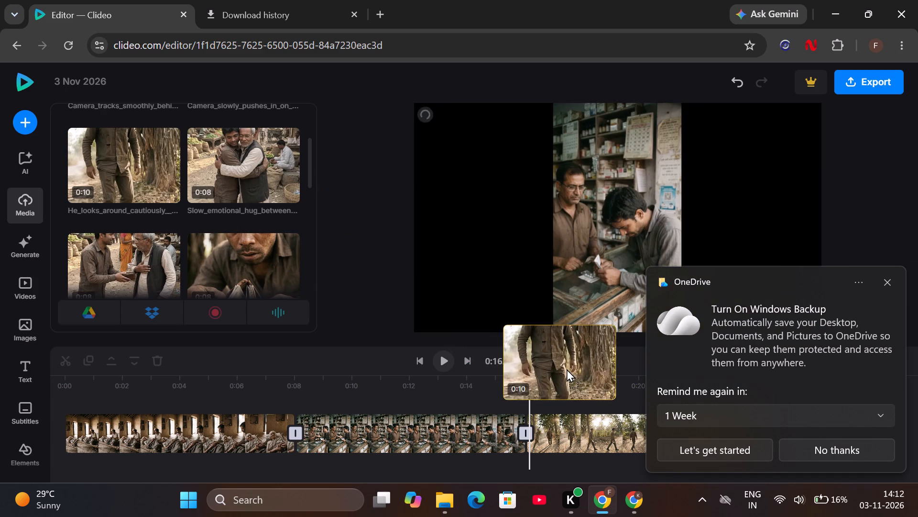
left_click_drag(567, 369, 725, 432)
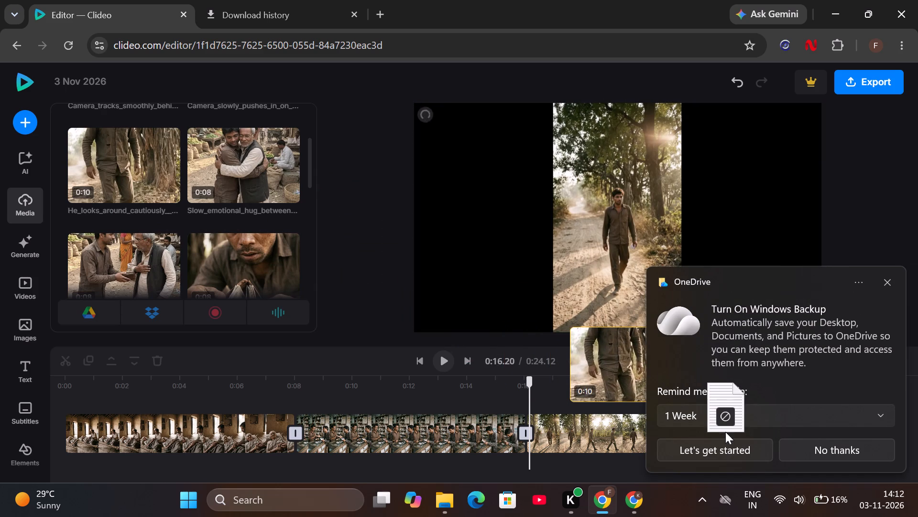
left_click_drag(725, 432, 723, 434)
left_click(883, 284)
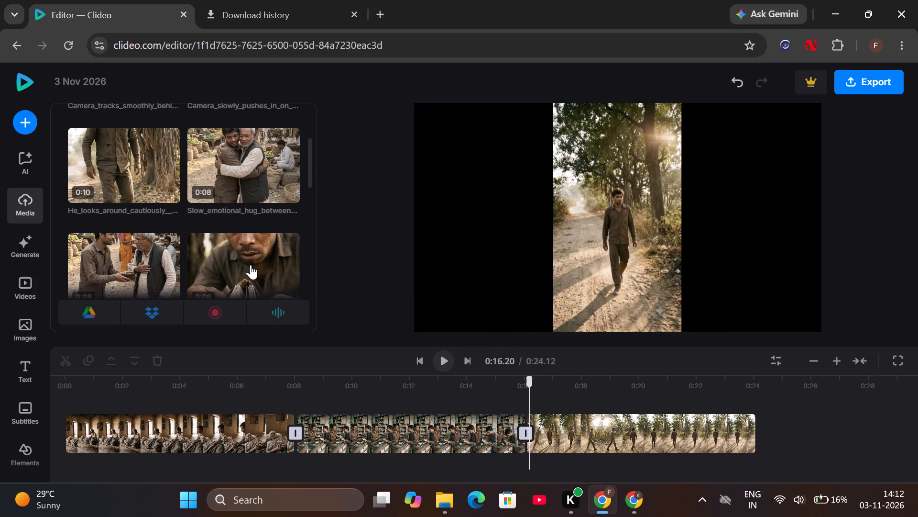
left_click_drag(107, 169, 634, 353)
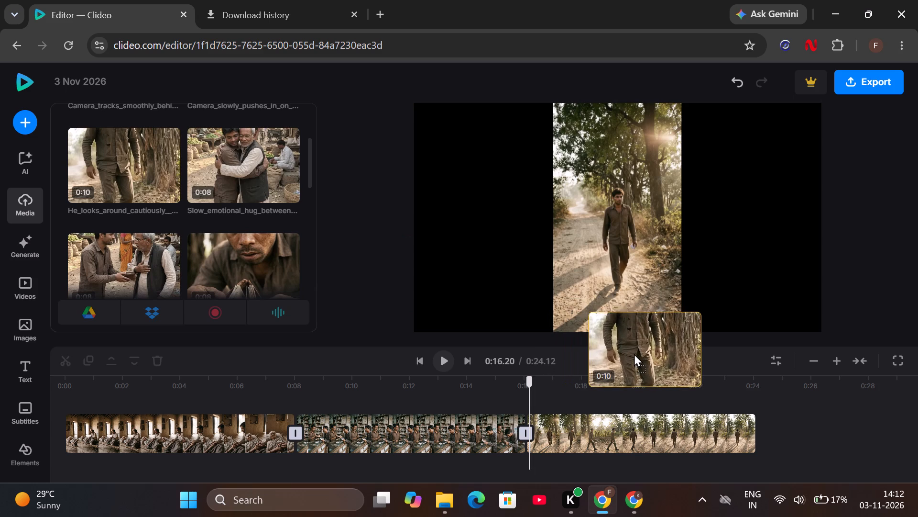
left_click_drag(634, 353, 805, 423)
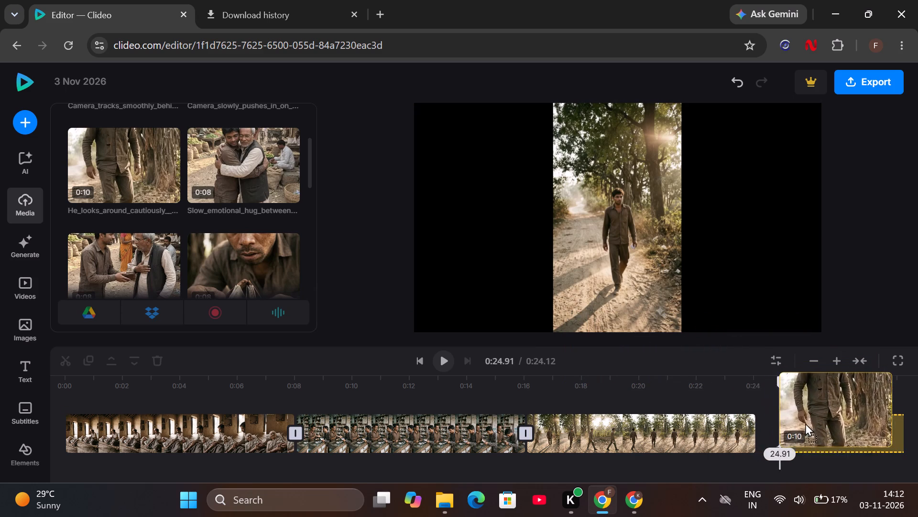
left_click_drag(805, 423, 798, 425)
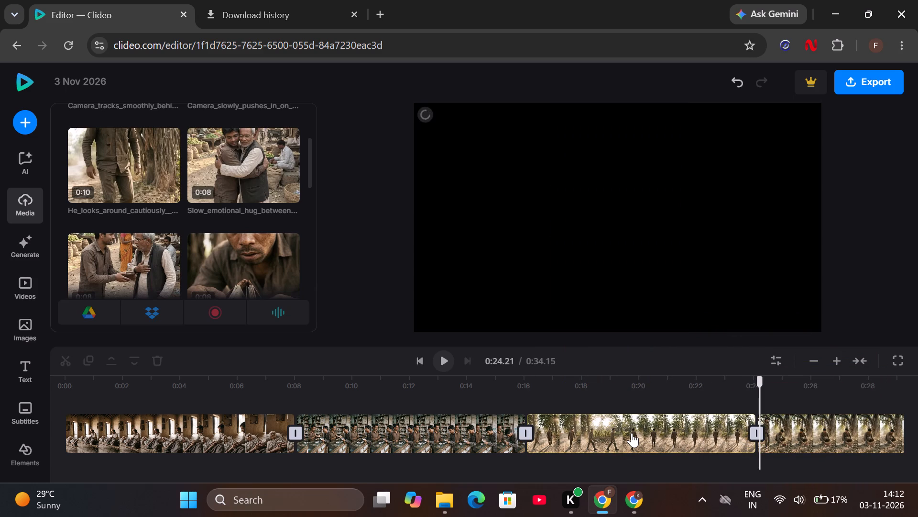
Add the Camera_slowly_pushes_in clip to the end of the timeline, directly after the He_looks_around_cautiously clip.
scroll(632, 433, "down", 1)
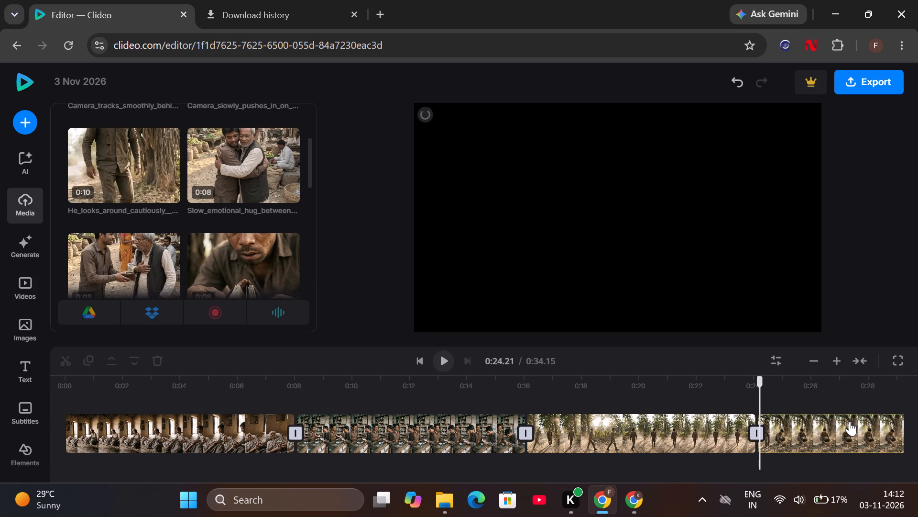
scroll(841, 421, "left", 10)
left_click_drag(765, 395, 756, 394)
left_click_drag(756, 394, 917, 405)
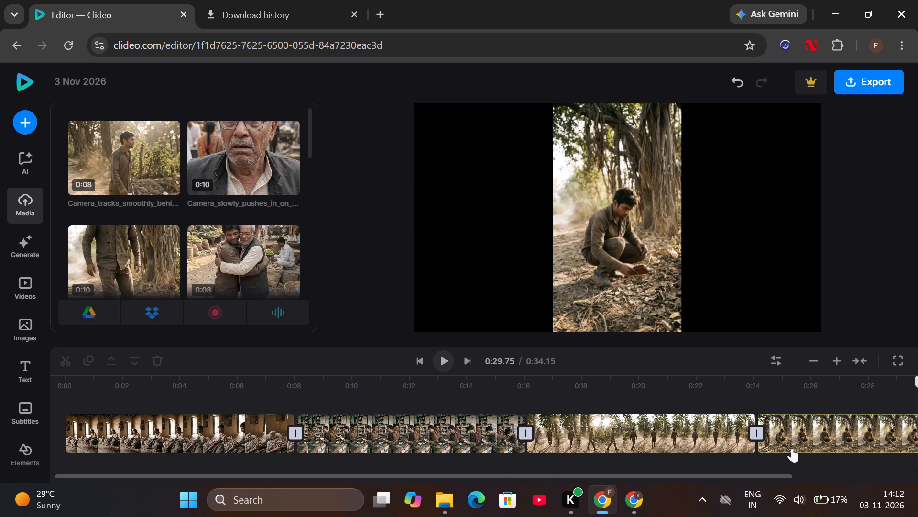
key("Right")
key("Right")
key("Right")
key("Right")
key("Right")
key("Right")
key("Right")
key("Right")
key("Right")
key("Right")
key("Right")
key("Right")
key("Right")
key("Right")
key("Right")
key("Right")
key("Right")
key("Right")
key("Right")
key("Right")
key("Right")
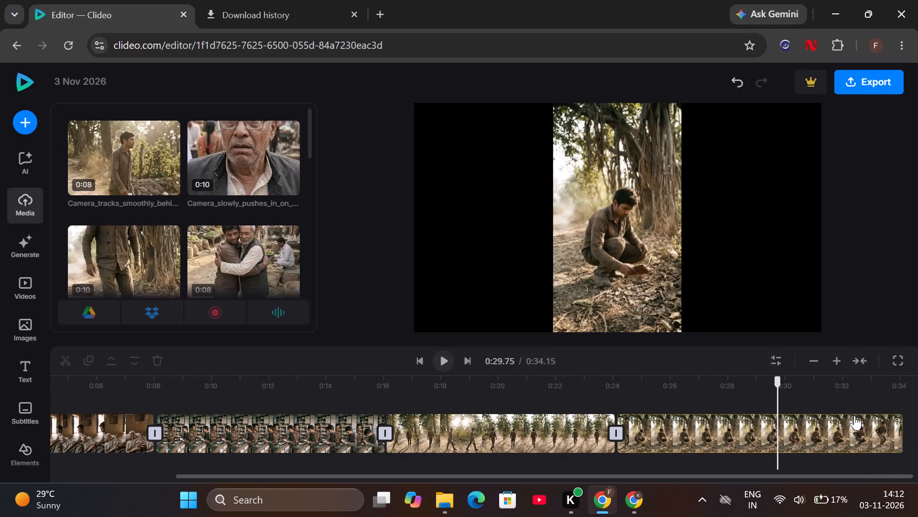
left_click(917, 423)
left_click(909, 425)
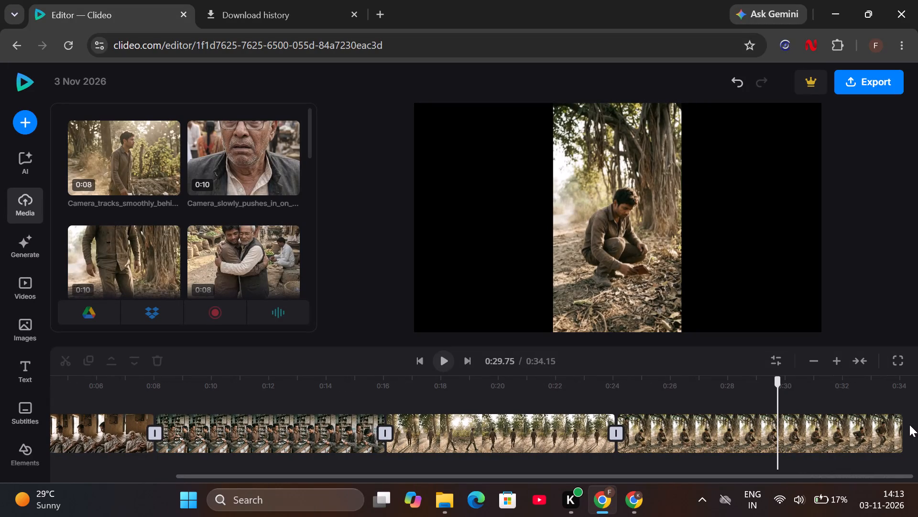
key("ctrl+minus")
key("ctrl+equal")
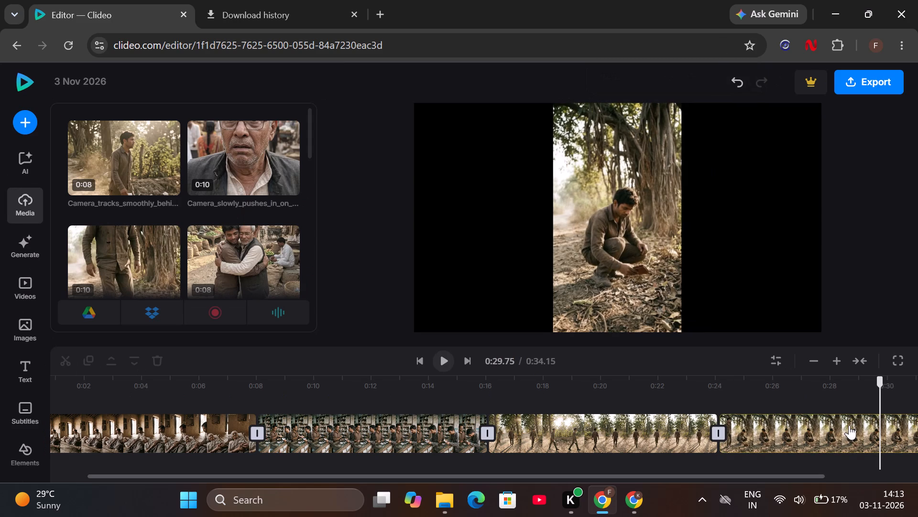
left_click(849, 425)
left_click(917, 404)
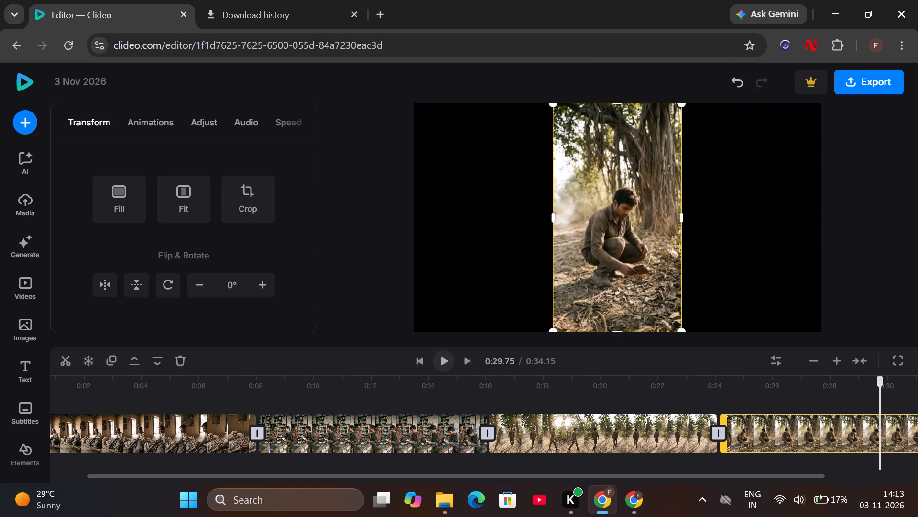
left_click(906, 432)
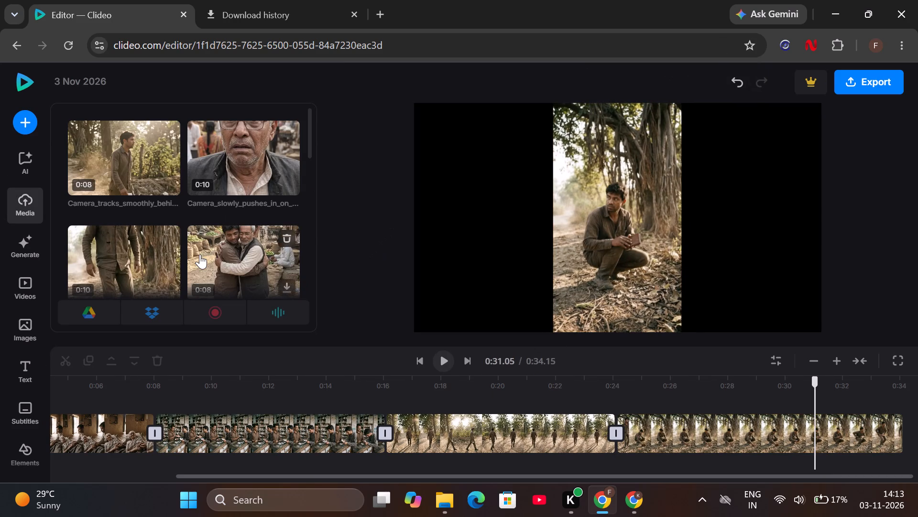
scroll(200, 254, "down", 1)
scroll(200, 254, "up", 1)
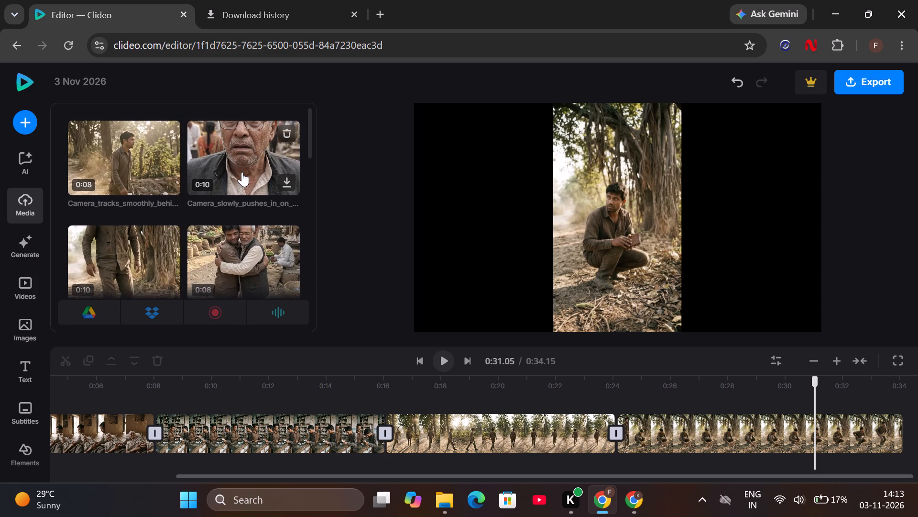
left_click_drag(242, 172, 714, 373)
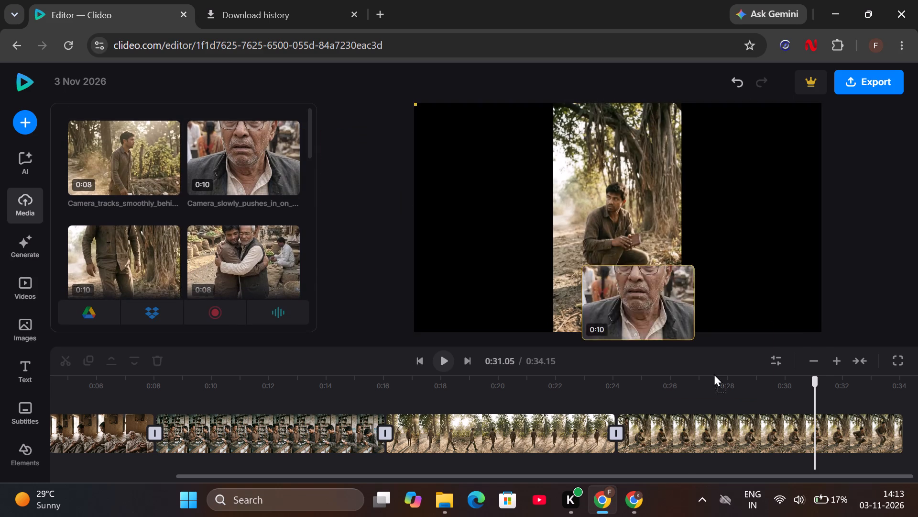
left_click_drag(714, 373, 917, 409)
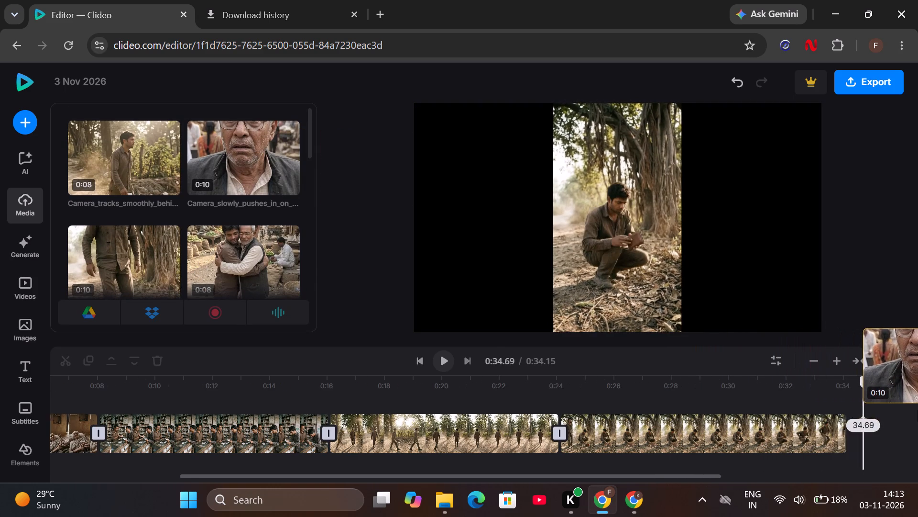
left_click_drag(917, 409, 871, 440)
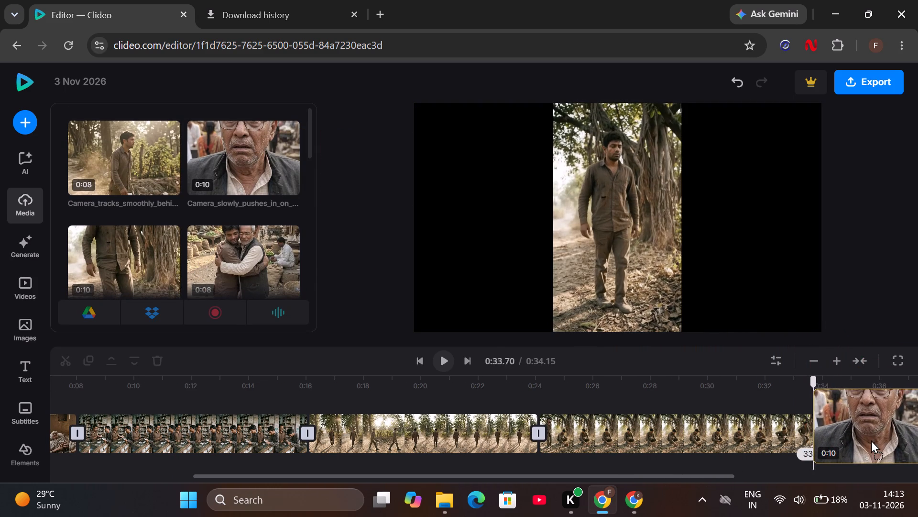
left_click_drag(871, 440, 890, 439)
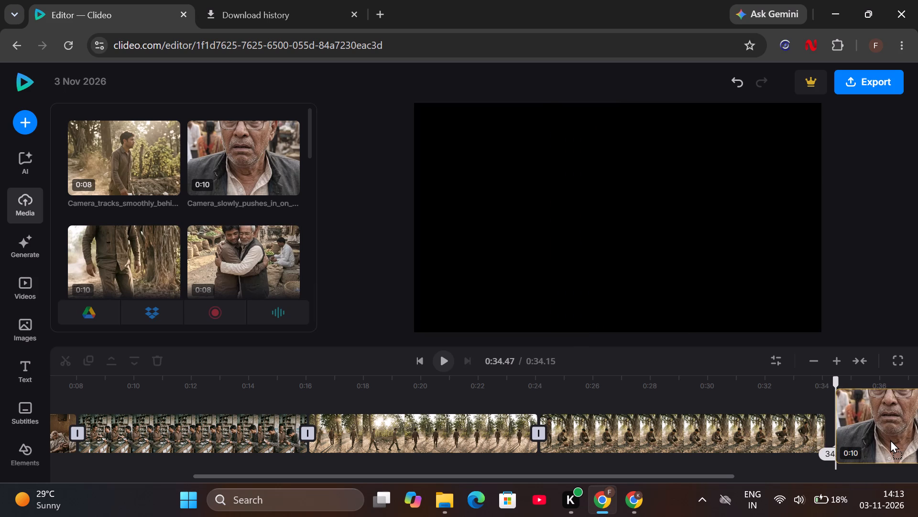
left_click_drag(890, 439, 886, 439)
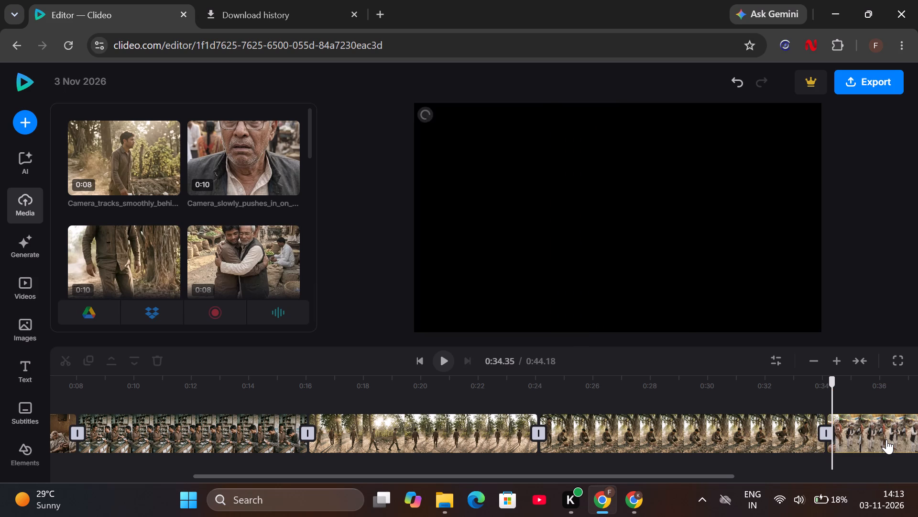
left_click(910, 446)
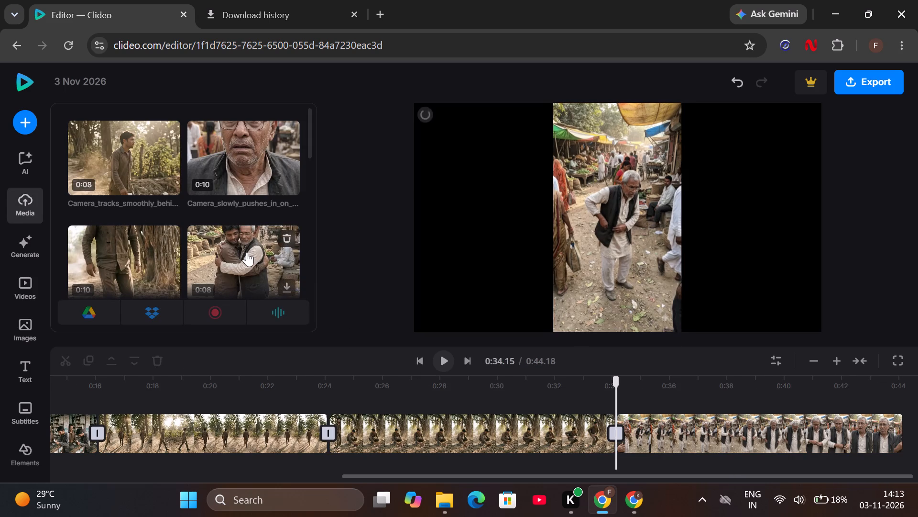
Add The_notes_inside_the_wallet clip to a new track above the existing clips, starting at about 0:33.6.
scroll(247, 252, "down", 2)
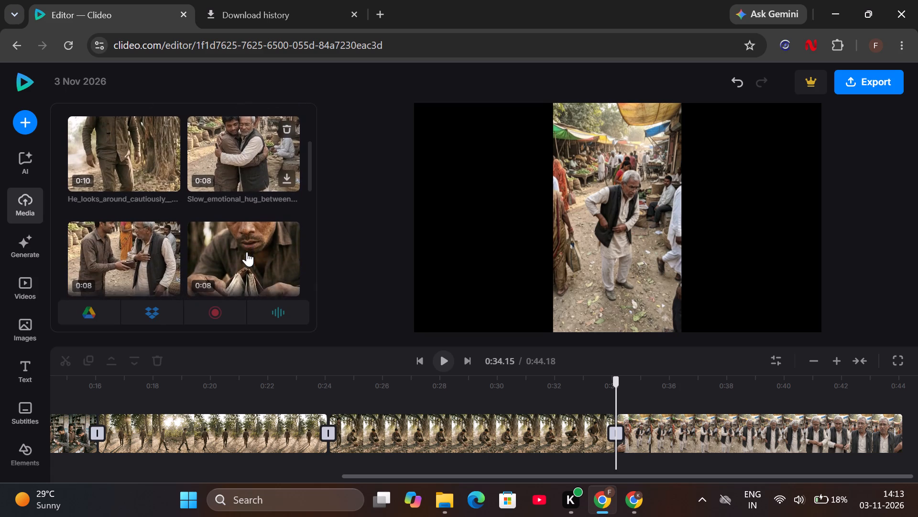
scroll(247, 252, "down", 1)
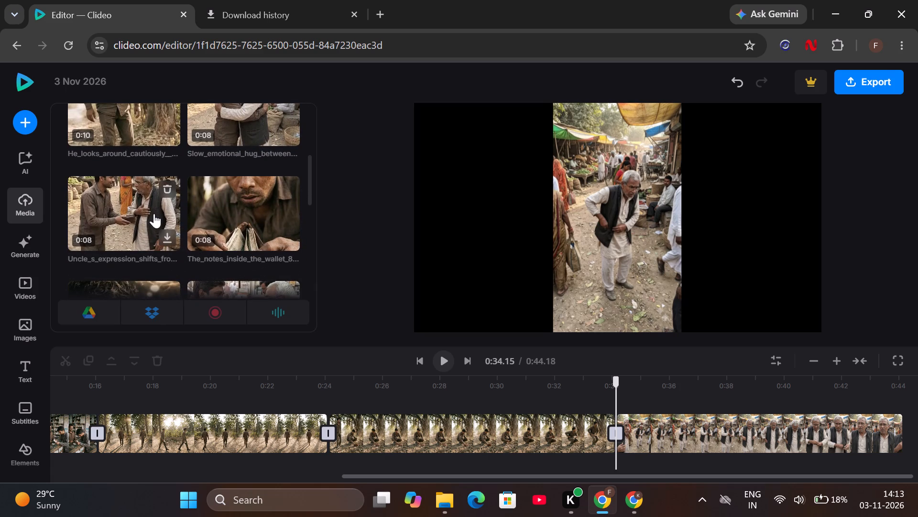
left_click_drag(250, 237, 706, 428)
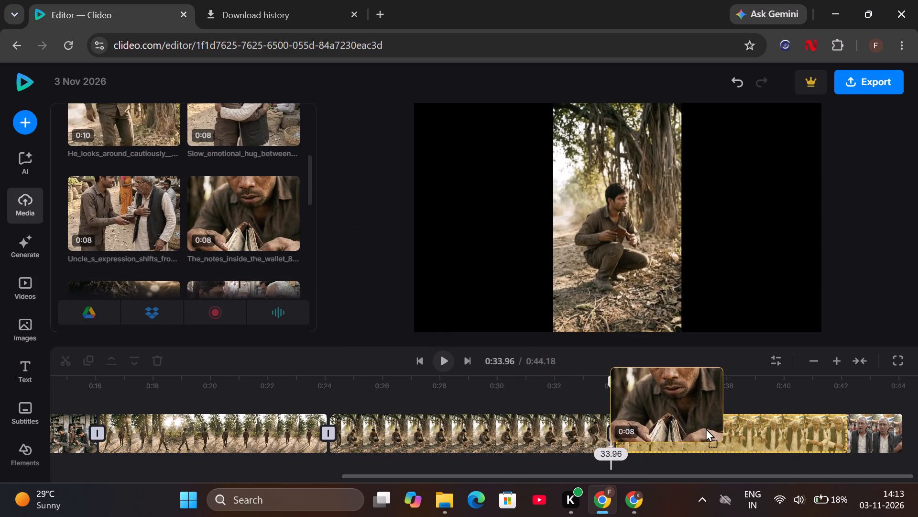
left_click_drag(706, 428, 661, 408)
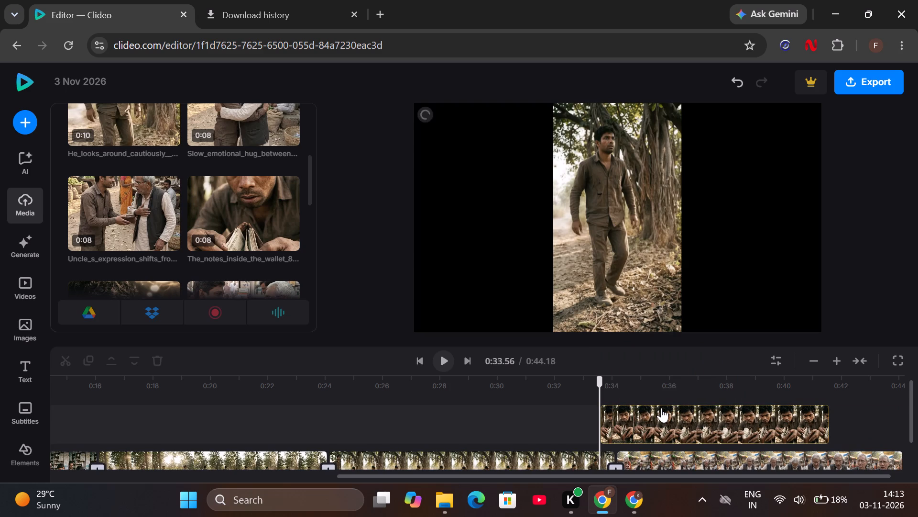
Move the Camera_slowly_pushes_in clip off the main track to the upper track at about 0:43, behind the wallet clip.
scroll(661, 408, "down", 1)
left_click_drag(737, 451, 917, 435)
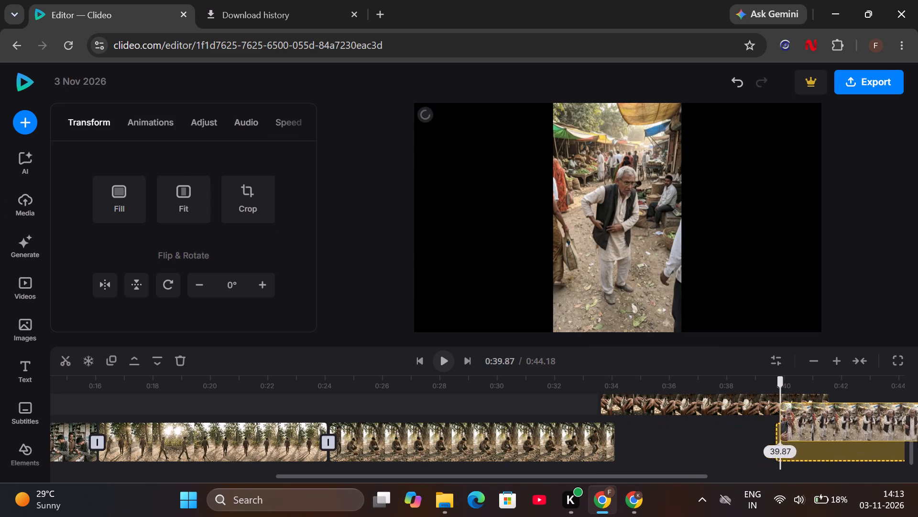
left_click_drag(917, 435, 917, 436)
left_click(355, 442)
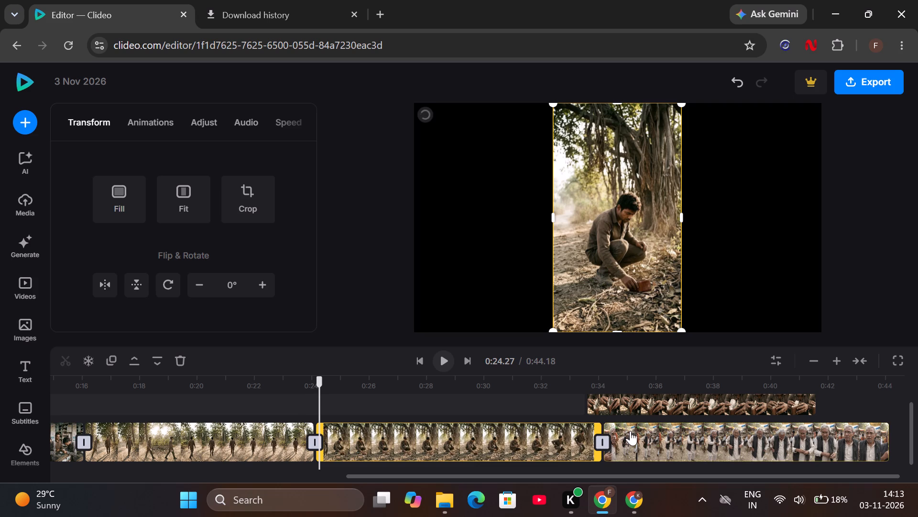
left_click_drag(630, 431, 887, 409)
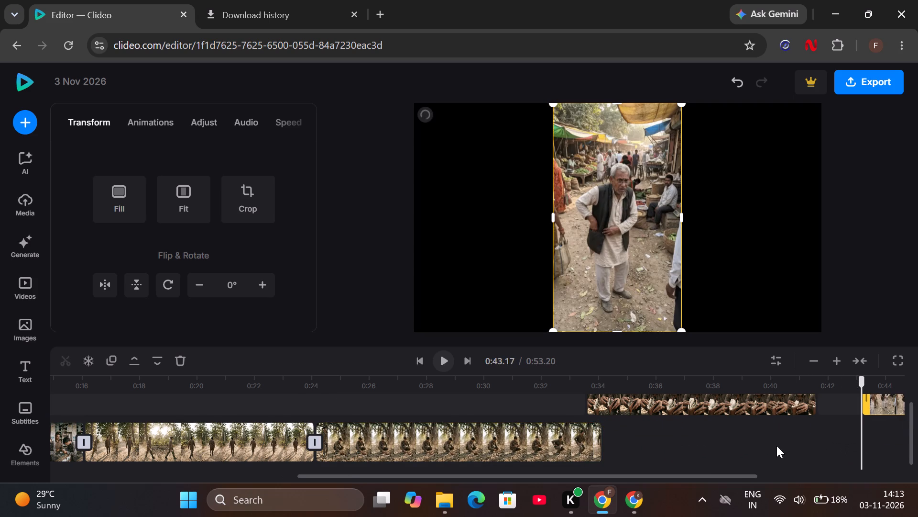
left_click(776, 446)
Move The_notes_inside_the_wallet clip down to the main track, directly after the He_looks_around_cautiously clip.
scroll(776, 446, "left", 1)
left_click_drag(653, 402, 664, 422)
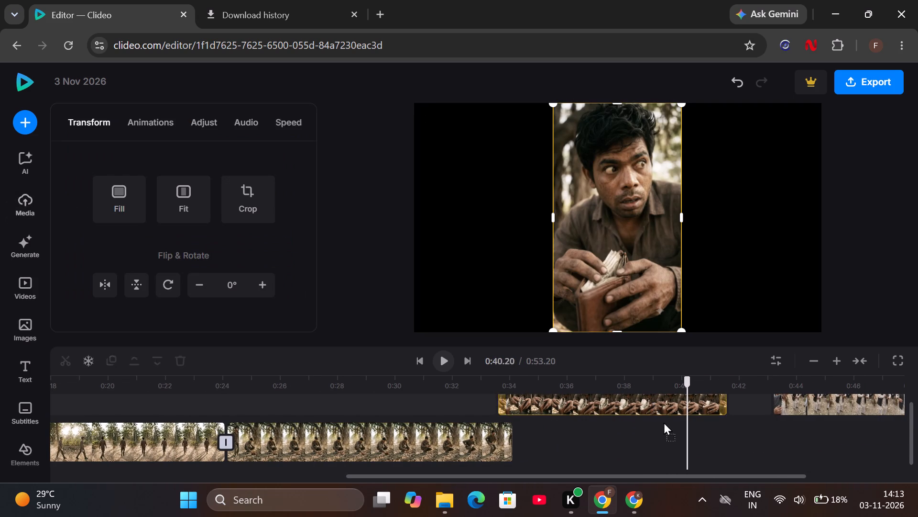
left_click_drag(664, 422, 670, 447)
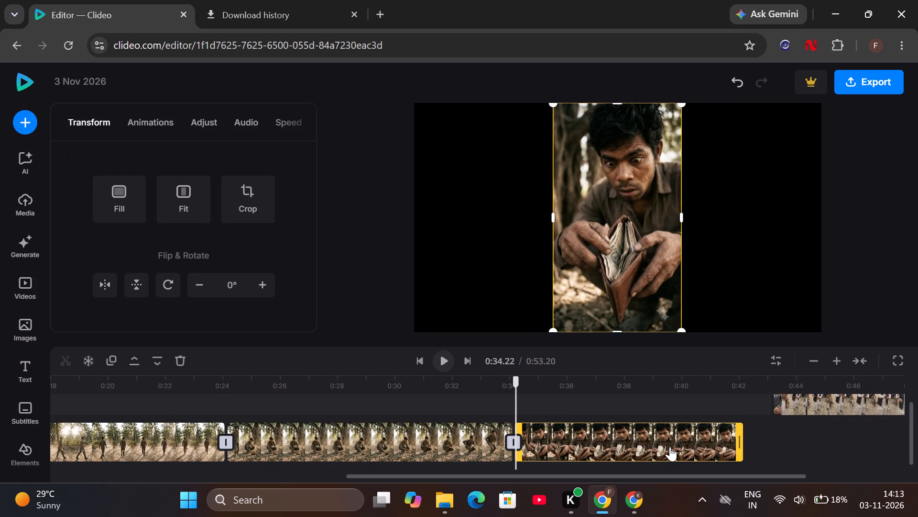
Move the Camera_slowly_pushes_in clip back to the main track, directly after the wallet clip, and leave it deselected.
scroll(791, 431, "left", 6)
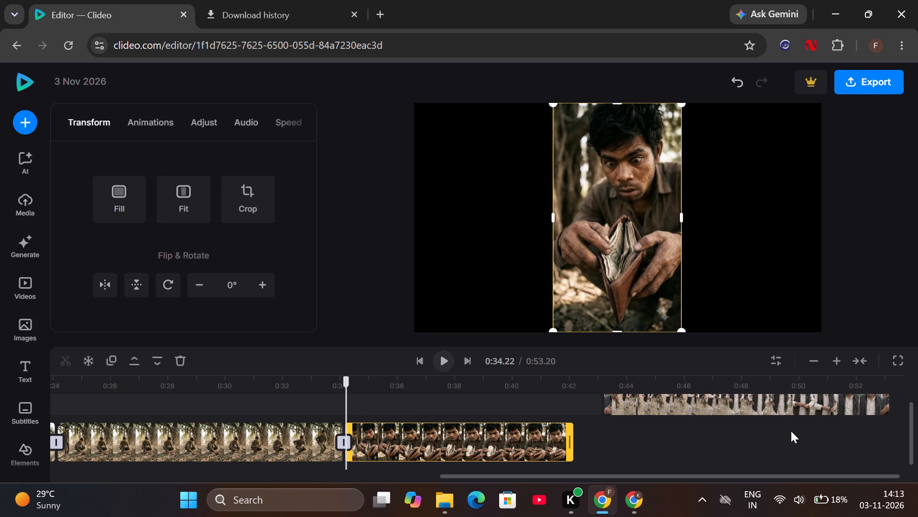
left_click_drag(785, 405, 766, 453)
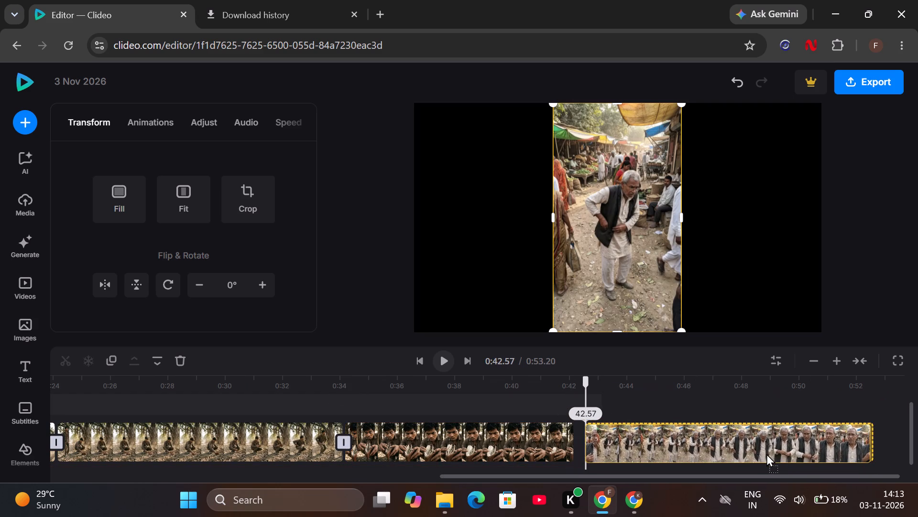
left_click_drag(766, 453, 756, 453)
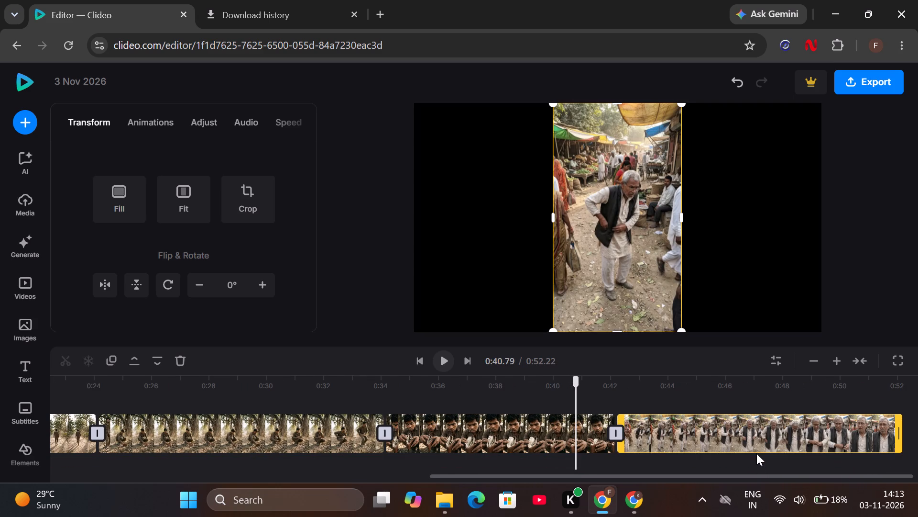
left_click(377, 293)
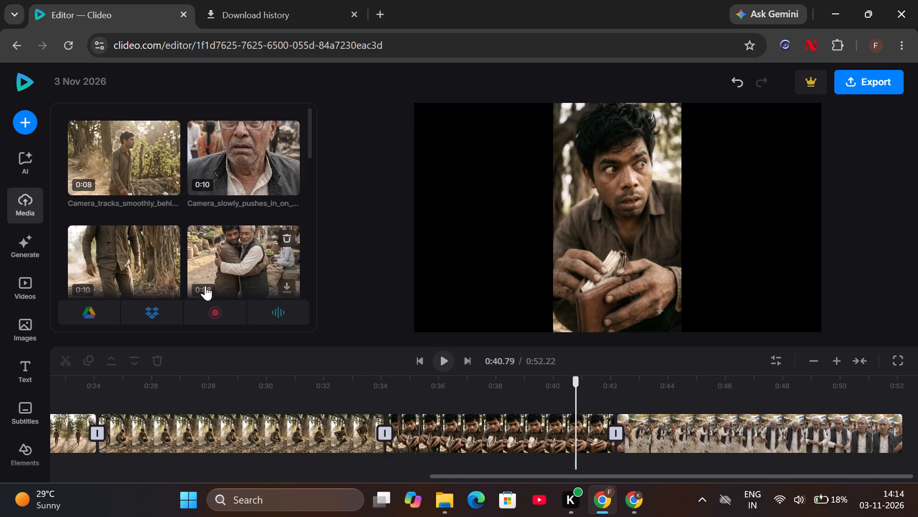
Add the Uncle_s_expression_shifts clip to the end of the timeline, directly after the Camera_slowly_pushes_in clip.
scroll(229, 230, "down", 2)
left_click_drag(130, 225, 668, 323)
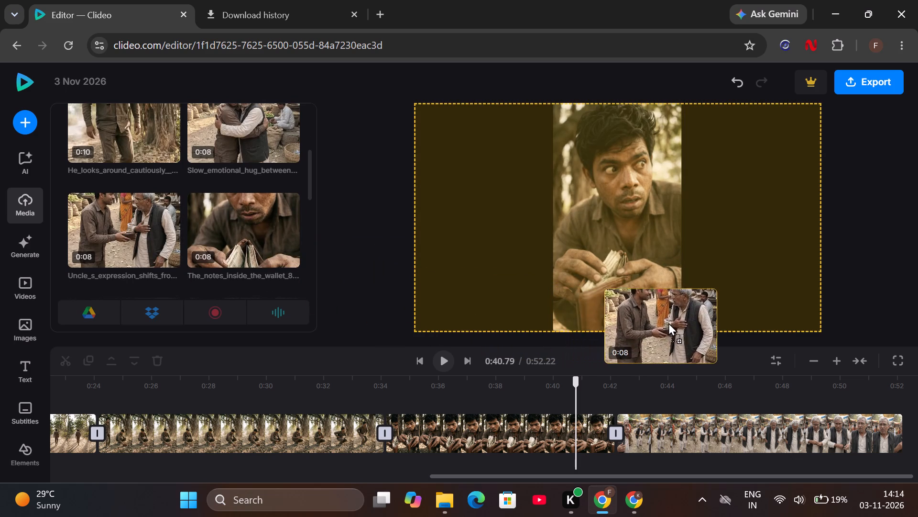
left_click_drag(668, 323, 845, 458)
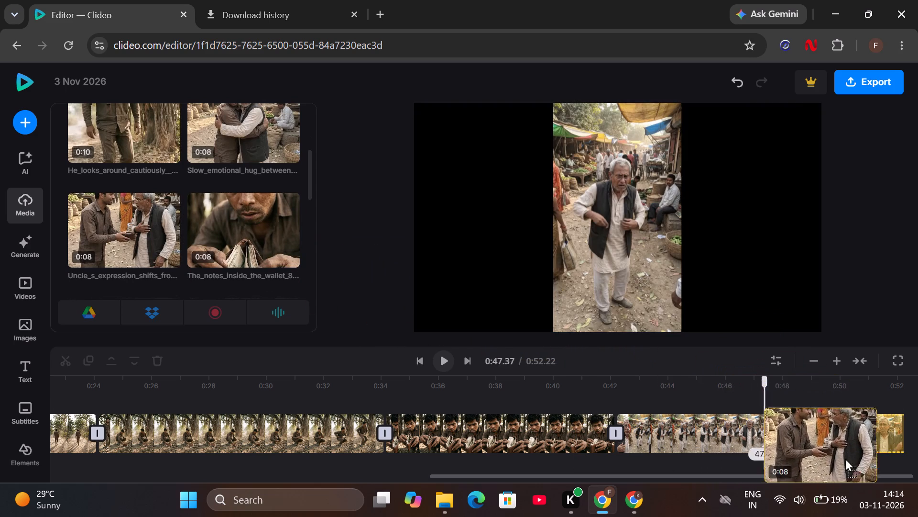
left_click_drag(845, 458, 917, 437)
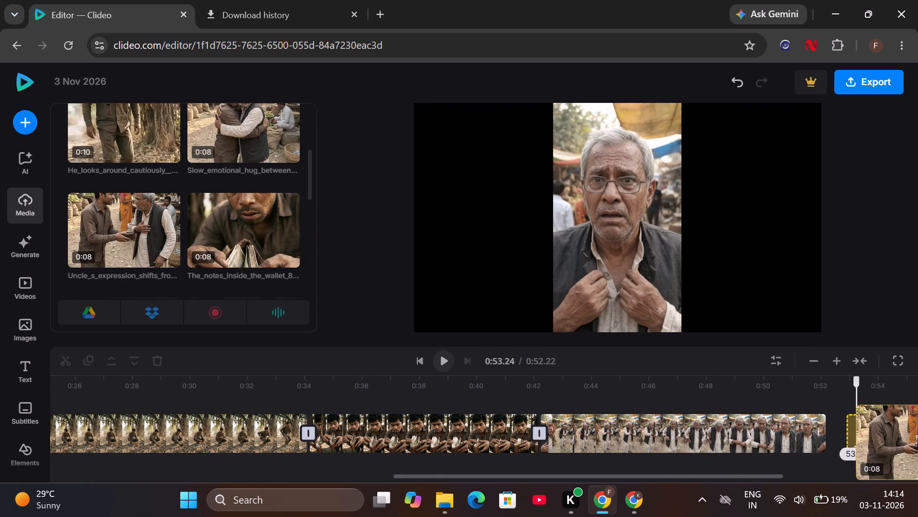
left_click_drag(917, 437, 790, 425)
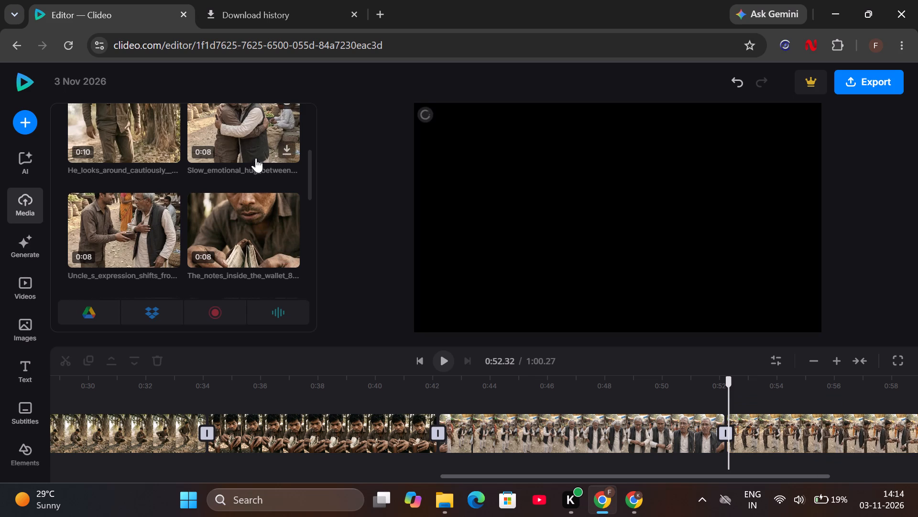
Add the Slow_emotional_hug clip to the end of the timeline, directly after the Uncle_s_expression_shifts clip.
left_click_drag(257, 138, 405, 222)
left_click(405, 222)
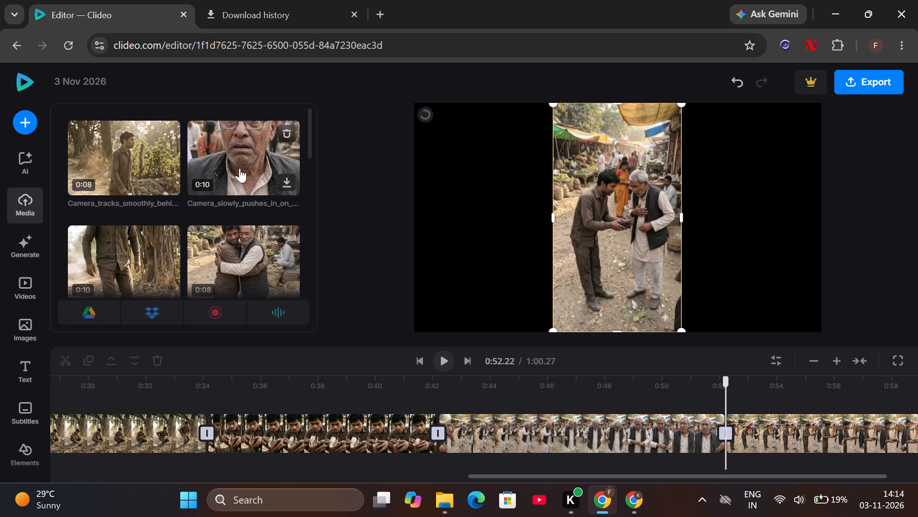
scroll(240, 168, "down", 1)
left_click_drag(242, 183, 600, 285)
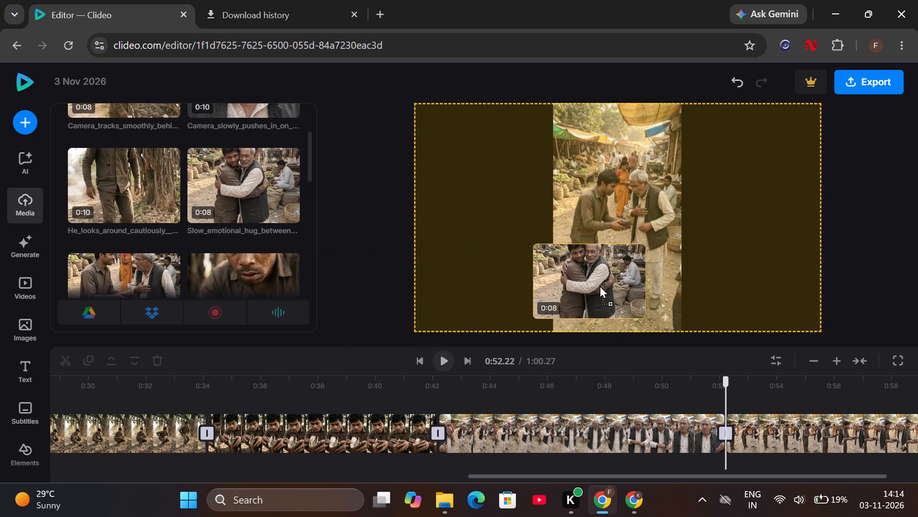
left_click_drag(600, 285, 890, 508)
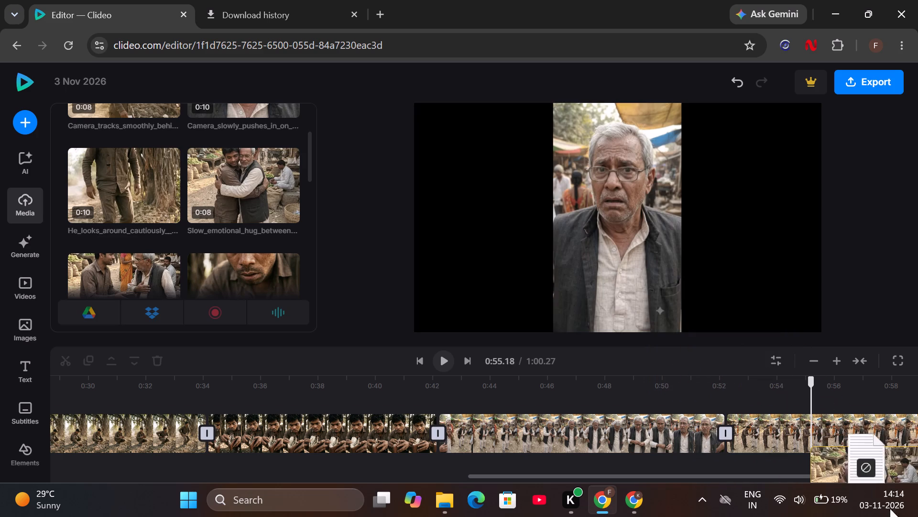
left_click_drag(890, 508, 840, 438)
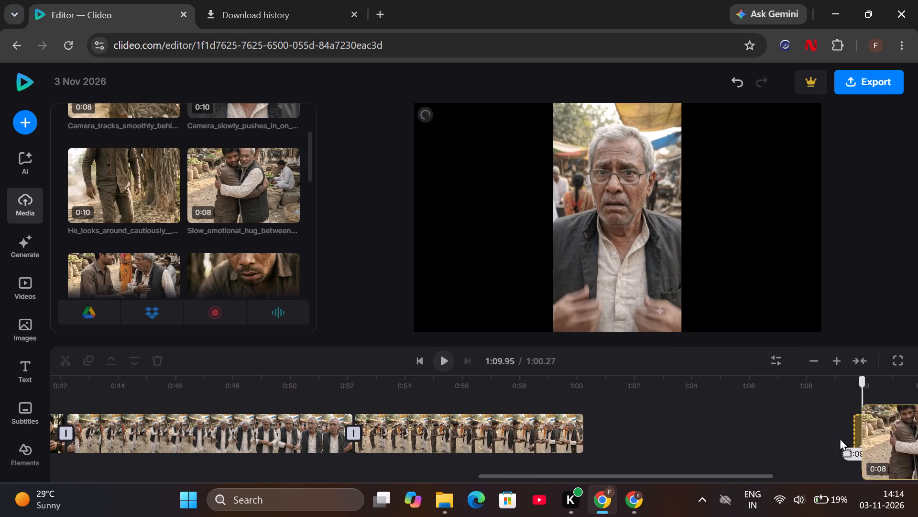
left_click_drag(840, 438, 638, 437)
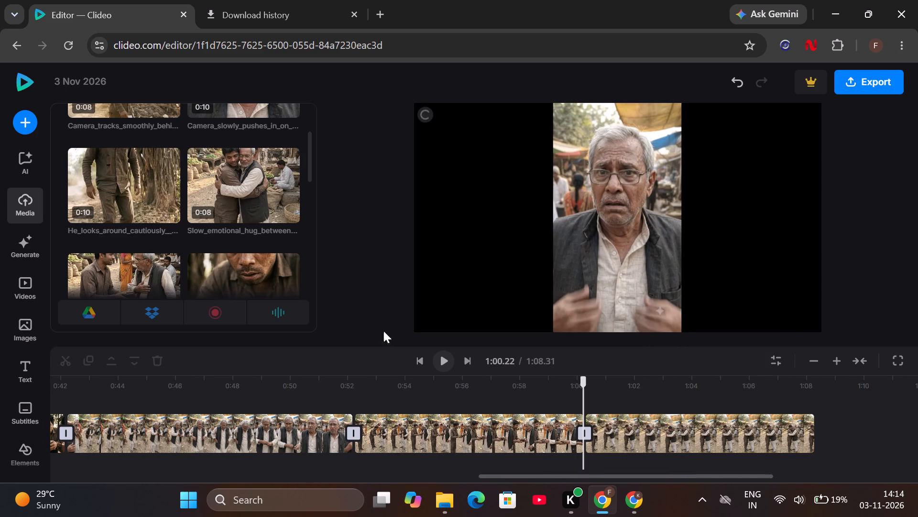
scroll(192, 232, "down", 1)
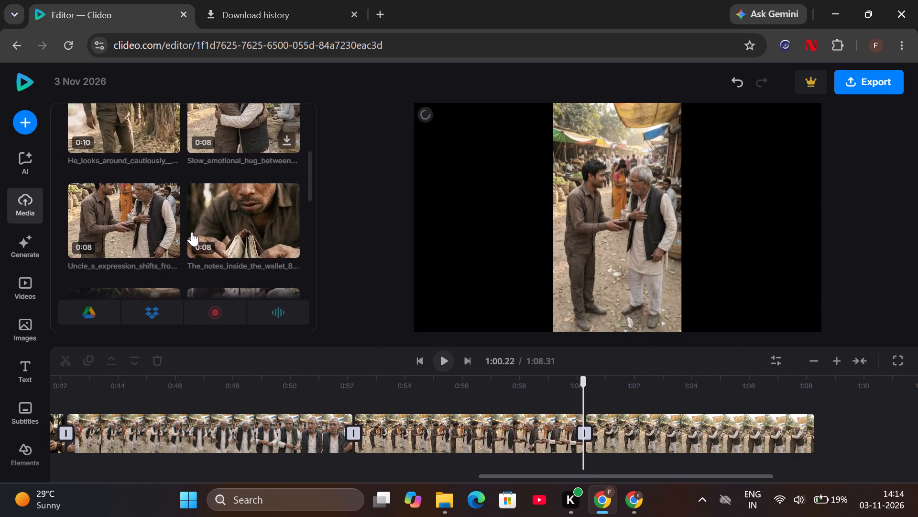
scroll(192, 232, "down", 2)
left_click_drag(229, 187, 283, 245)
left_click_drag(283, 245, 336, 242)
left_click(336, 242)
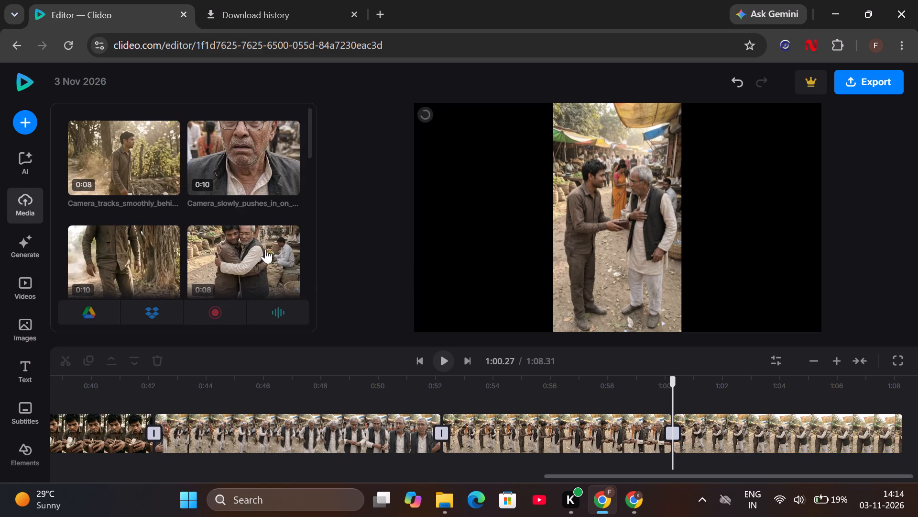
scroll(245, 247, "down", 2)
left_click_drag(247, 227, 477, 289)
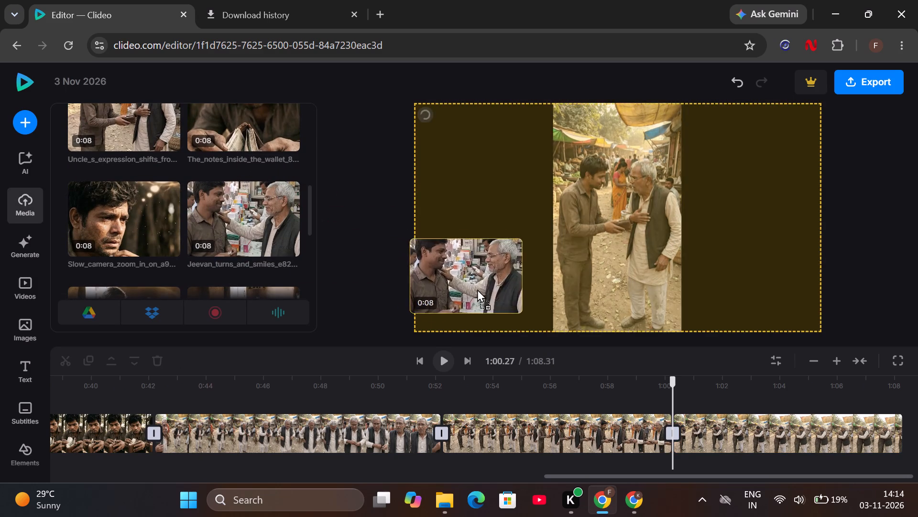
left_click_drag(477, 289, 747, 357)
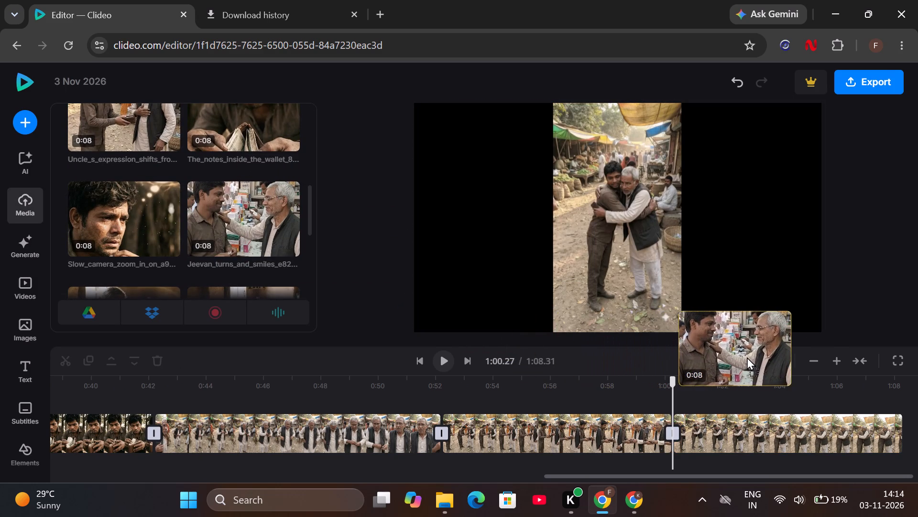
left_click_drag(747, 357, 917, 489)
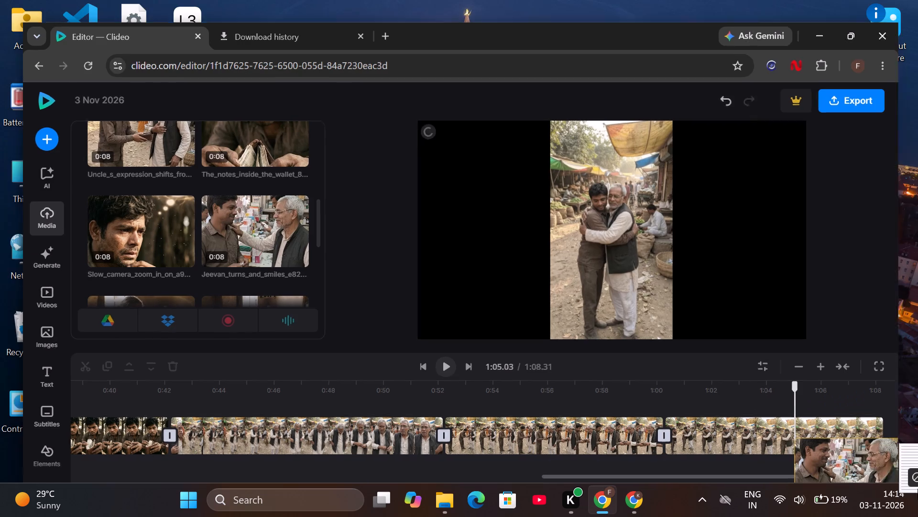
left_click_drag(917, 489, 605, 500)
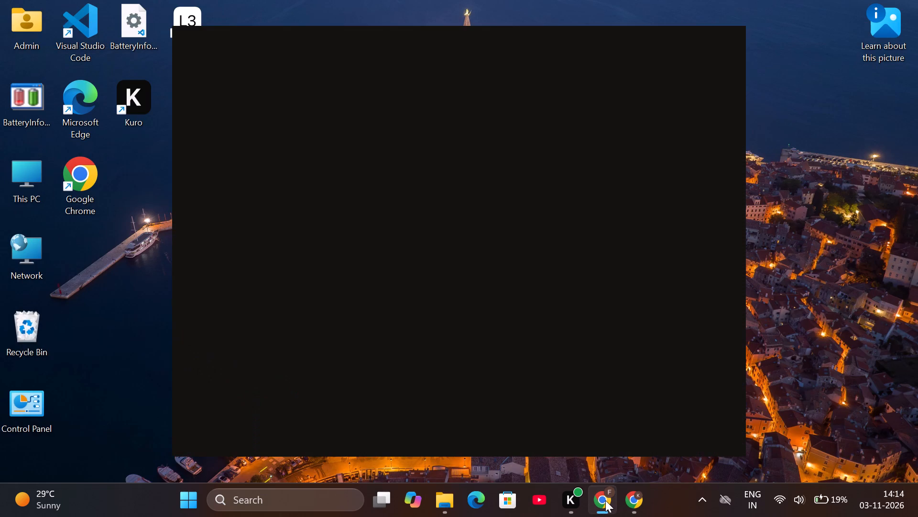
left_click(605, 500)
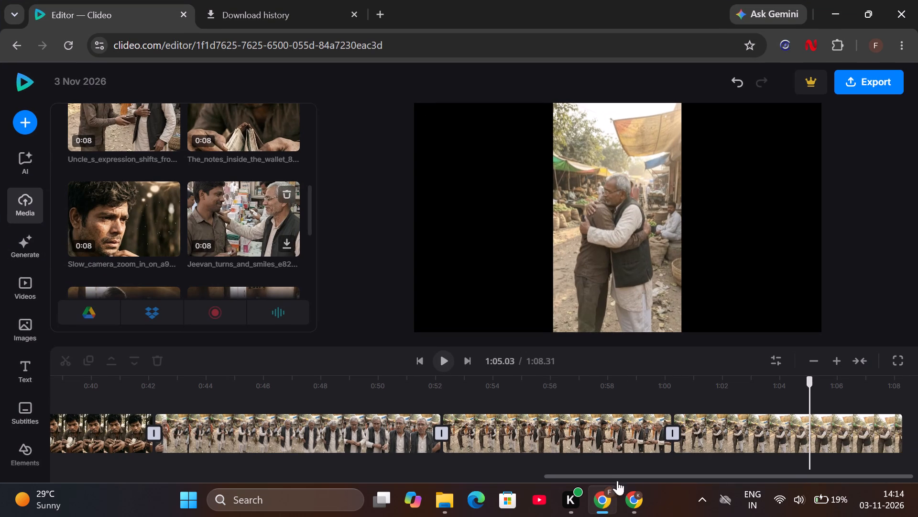
Add the Jeevan_turns_and_smiles clip to the end of the timeline, directly after the Slow_emotional_hug clip, and leave it deselected.
scroll(740, 429, "left", 2)
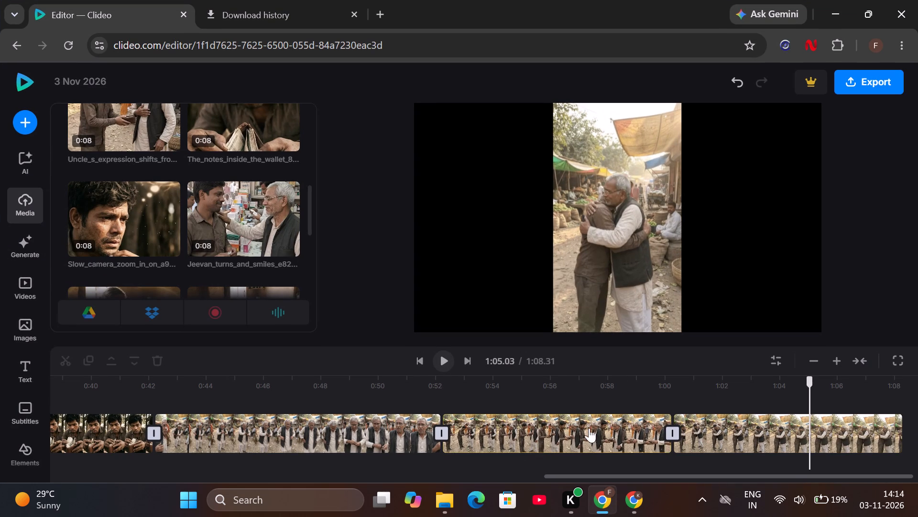
left_click_drag(239, 209, 580, 277)
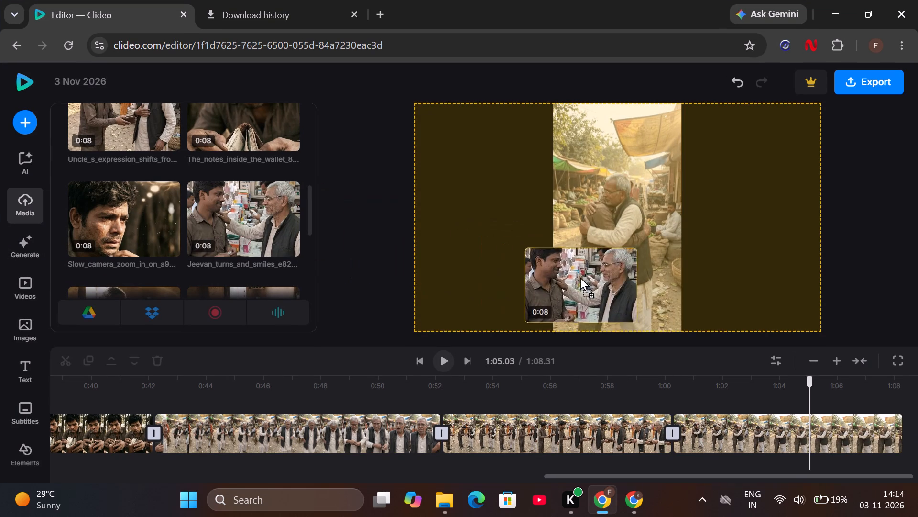
left_click_drag(580, 277, 836, 393)
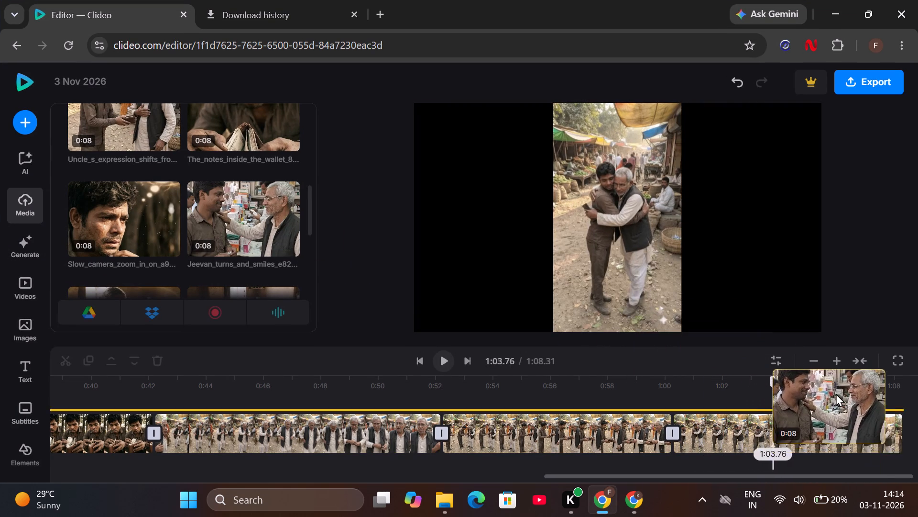
left_click_drag(836, 393, 812, 413)
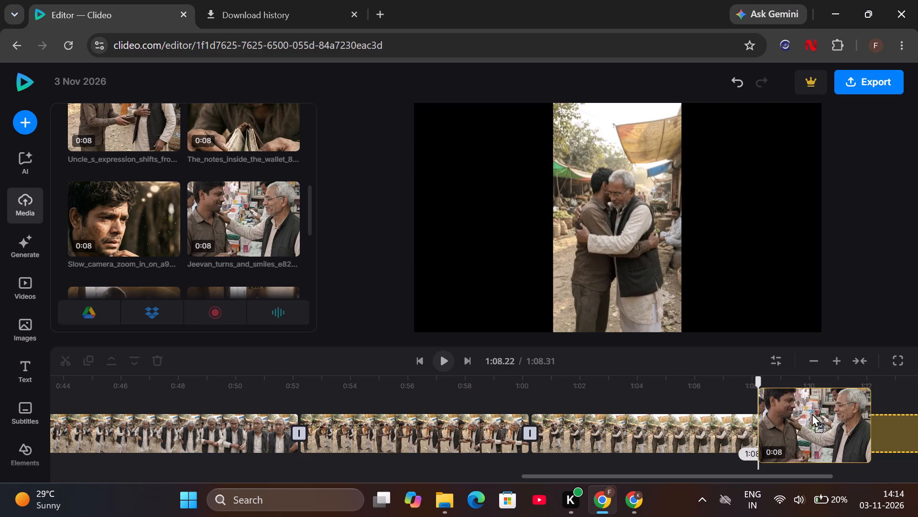
left_click_drag(812, 413, 817, 418)
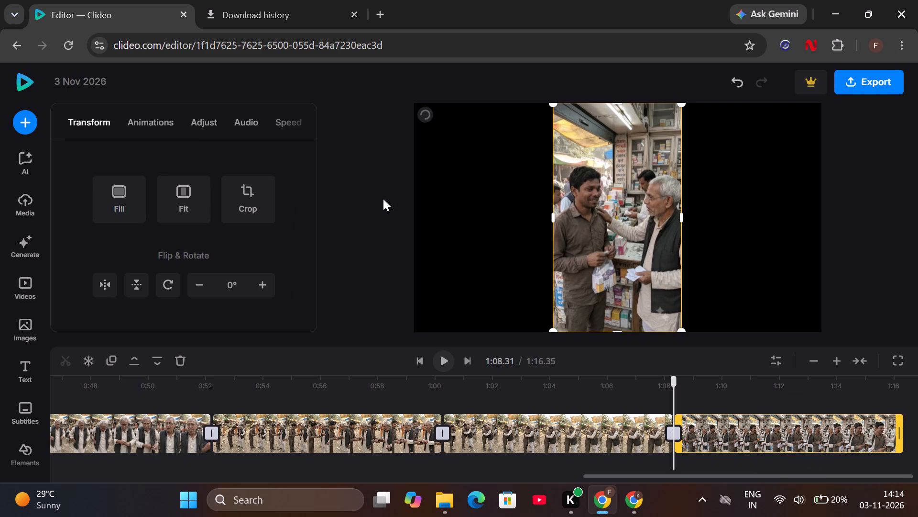
left_click(360, 201)
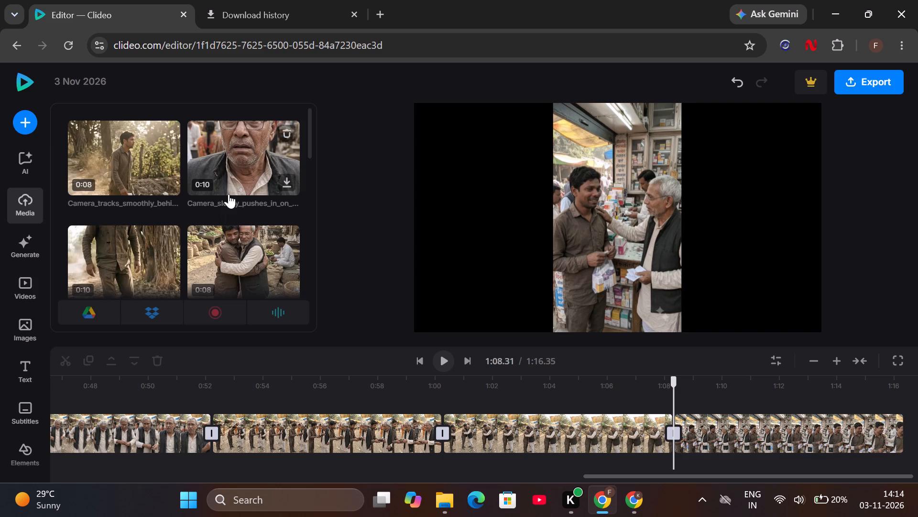
Add the subtle_talking_and_head_nod clip to the end of the timeline, directly after the Jeevan_turns_and_smiles clip.
scroll(229, 194, "down", 4)
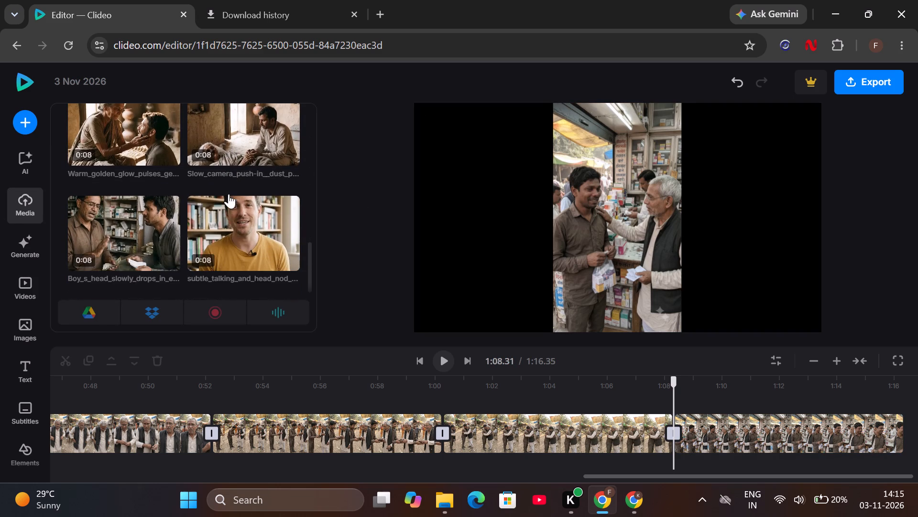
scroll(229, 194, "down", 2)
left_click_drag(240, 227, 546, 304)
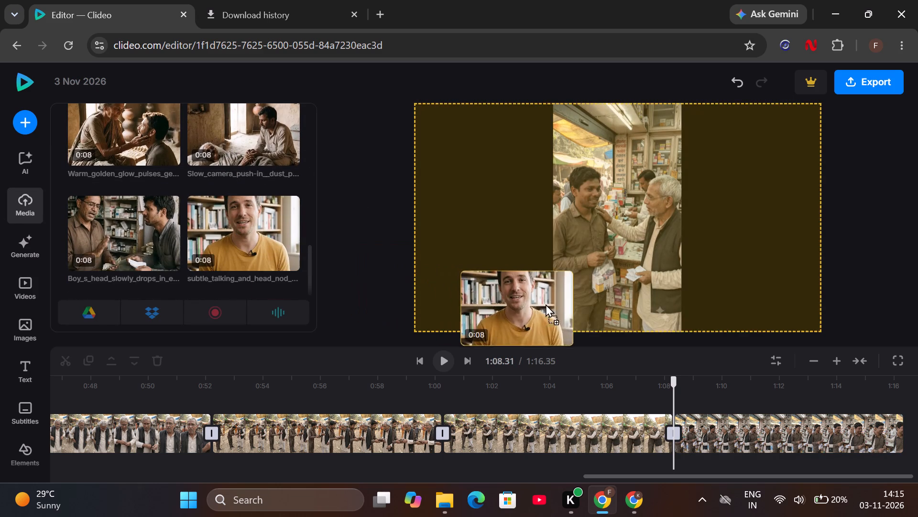
left_click_drag(546, 304, 848, 341)
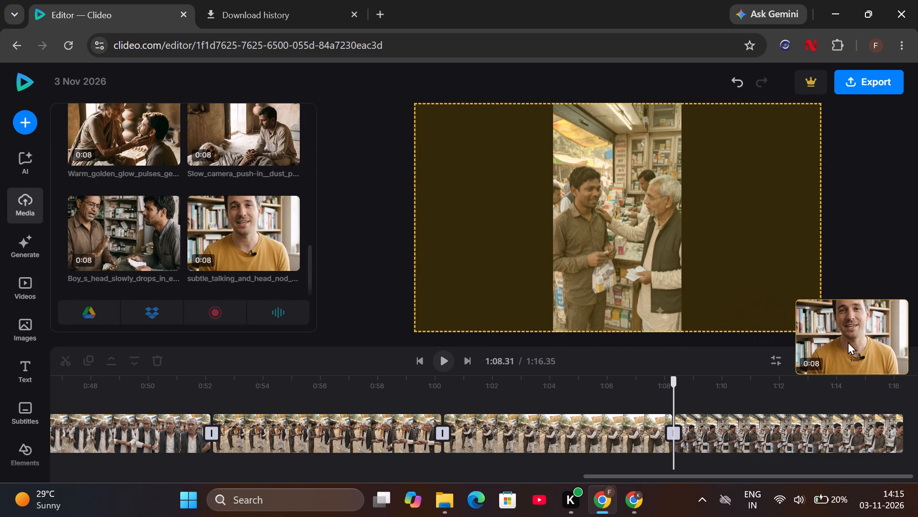
left_click_drag(848, 341, 841, 421)
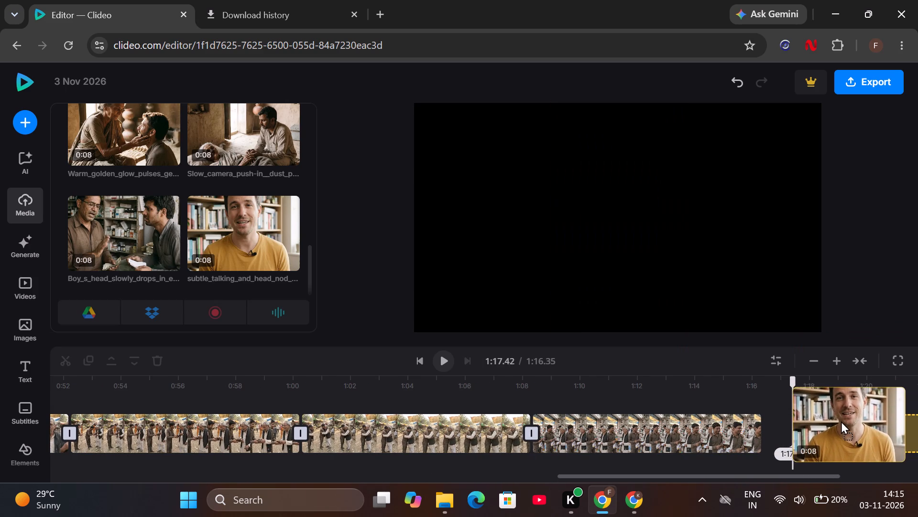
left_click_drag(841, 421, 819, 421)
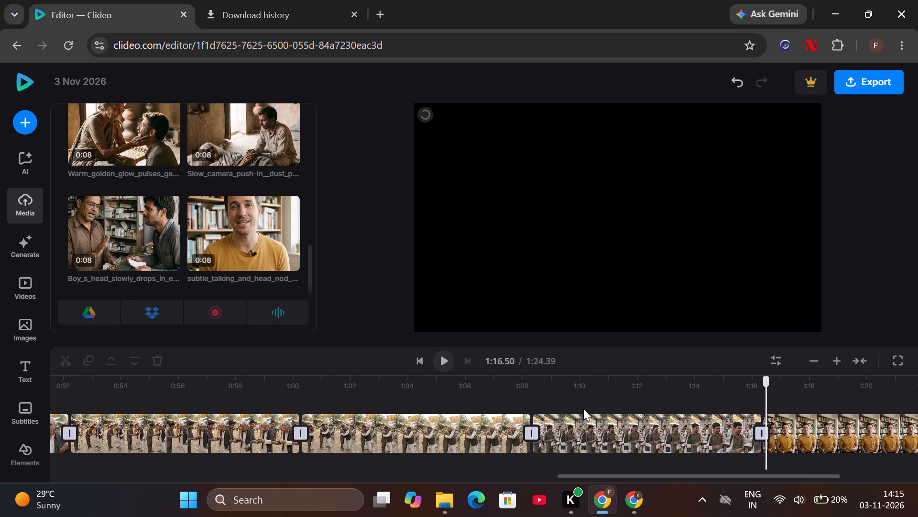
scroll(583, 409, "right", 11)
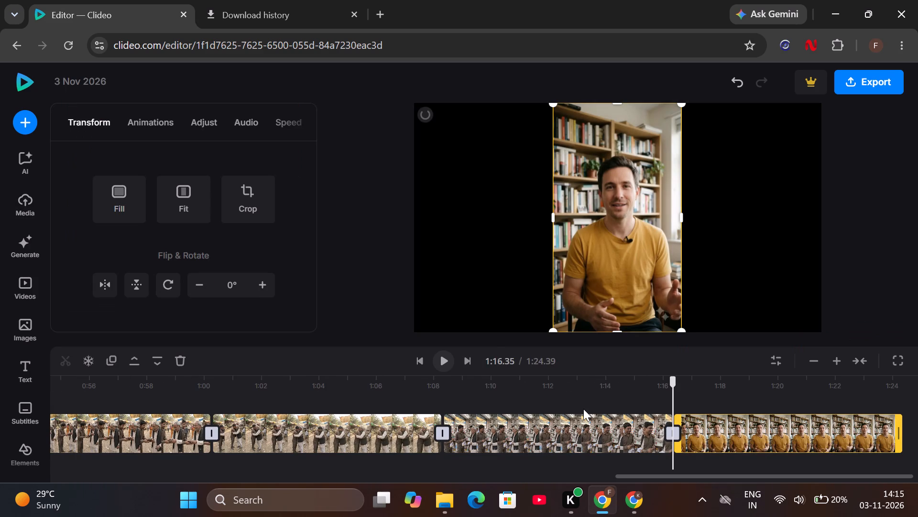
Play the talking-man clip briefly, scrub back to about 0:56 in the wallet handover scene, and review the neighbouring timeline clips.
left_click(162, 417)
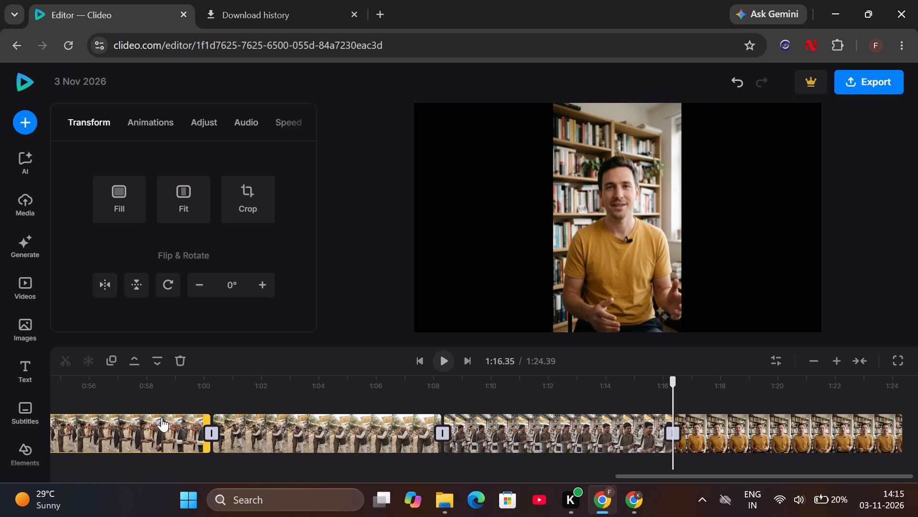
scroll(162, 417, "right", 15)
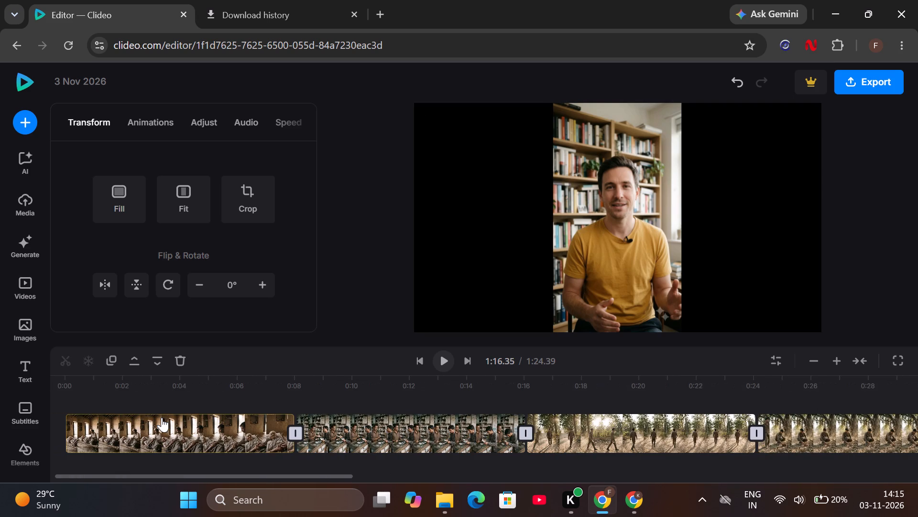
left_click(440, 350)
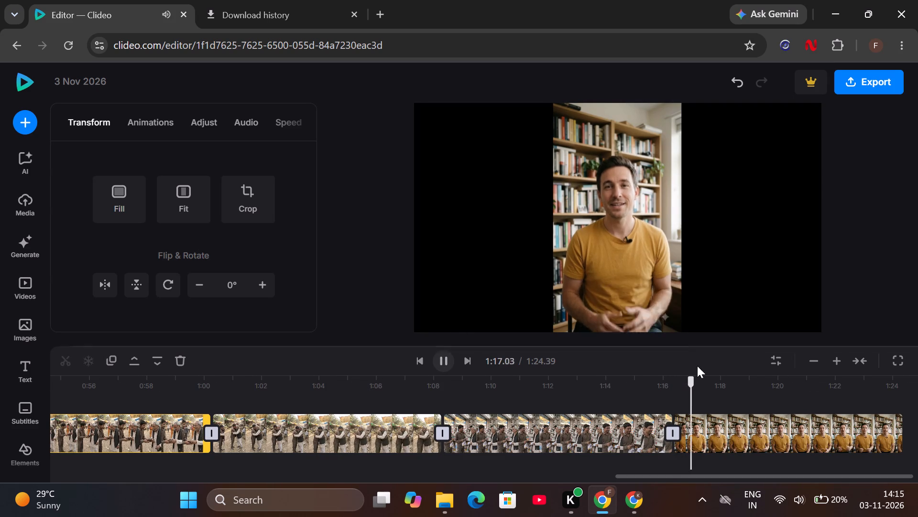
left_click_drag(714, 382, 0, 423)
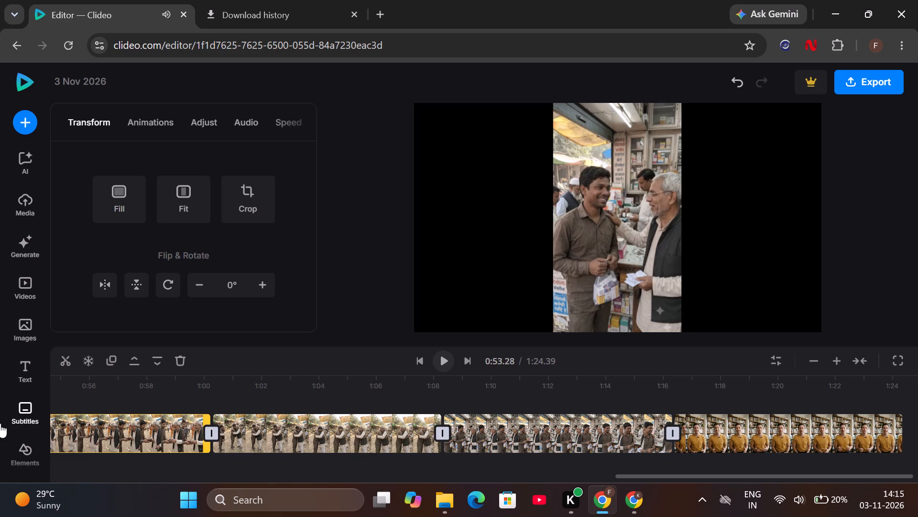
left_click_drag(0, 423, 93, 402)
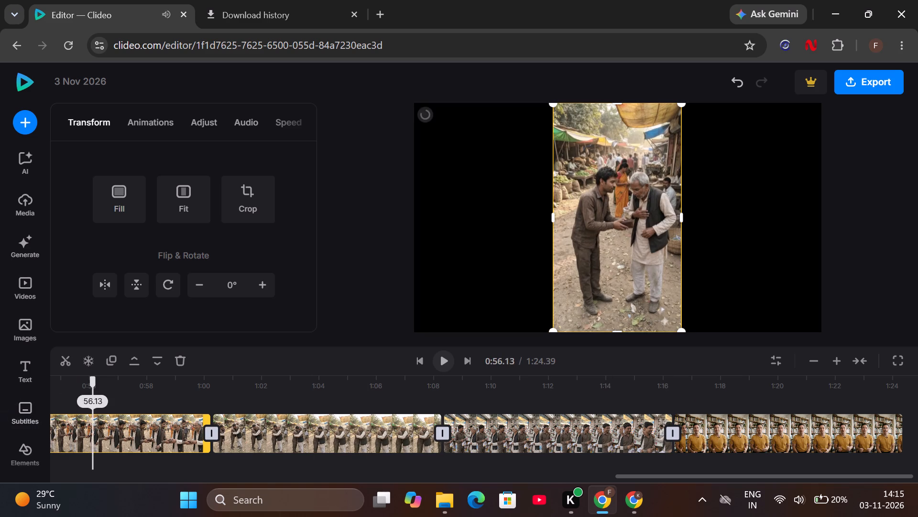
left_click_drag(93, 402, 88, 404)
scroll(88, 404, "right", 6)
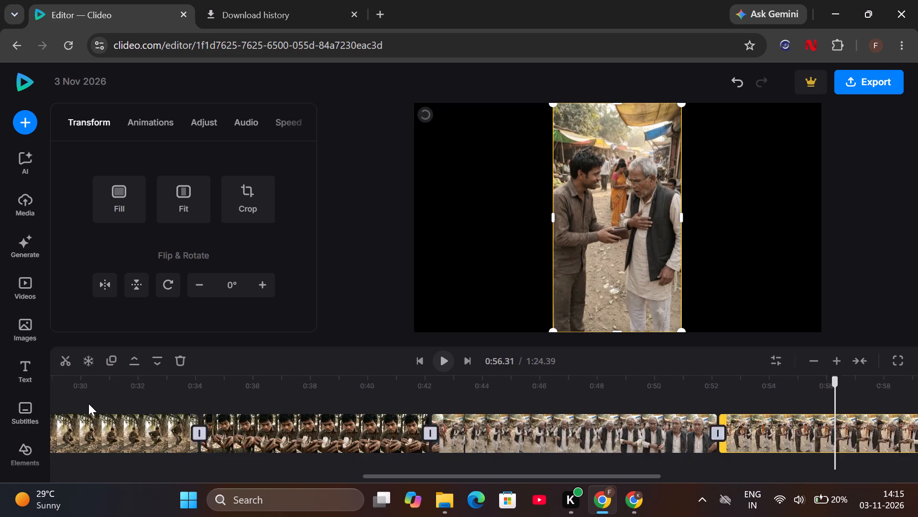
scroll(88, 404, "right", 2)
left_click(131, 414)
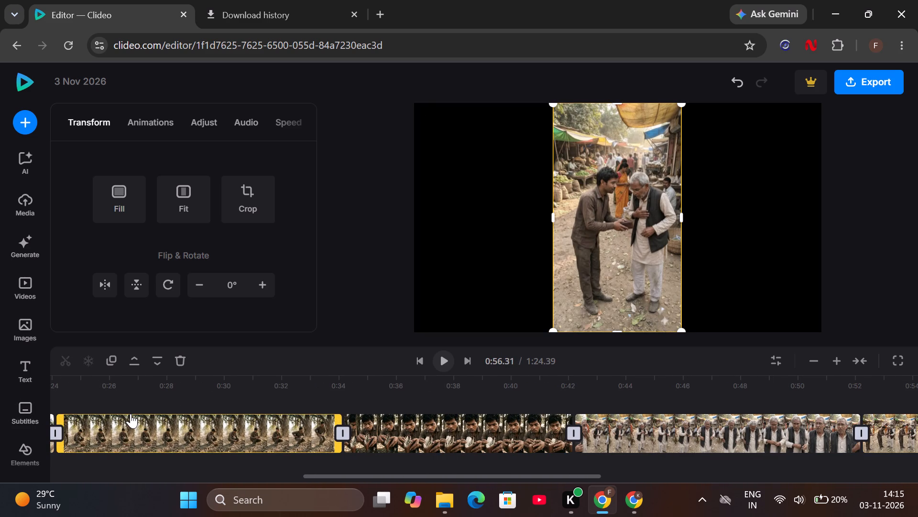
scroll(741, 417, "left", 8)
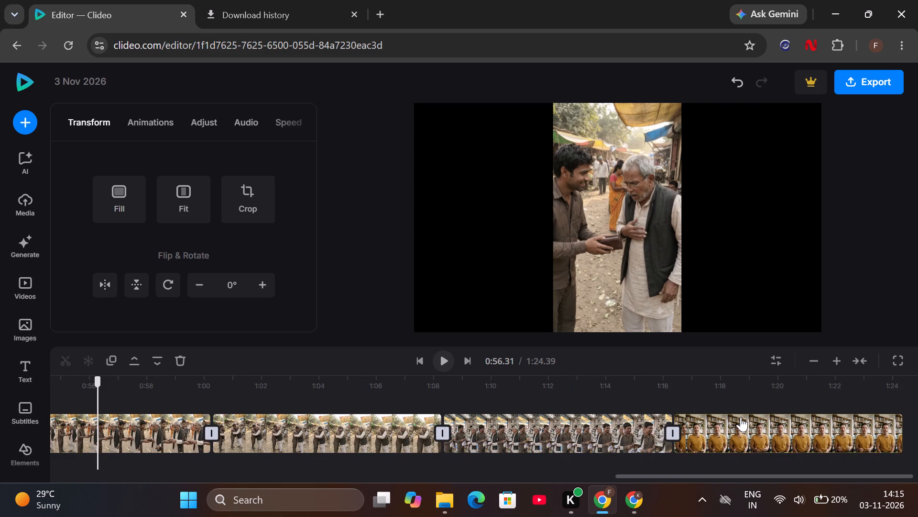
scroll(741, 417, "left", 1)
Play the assembled video from the beginning and pause at about 0:12.75 in the pharmacy clip.
left_click_drag(97, 396, 917, 444)
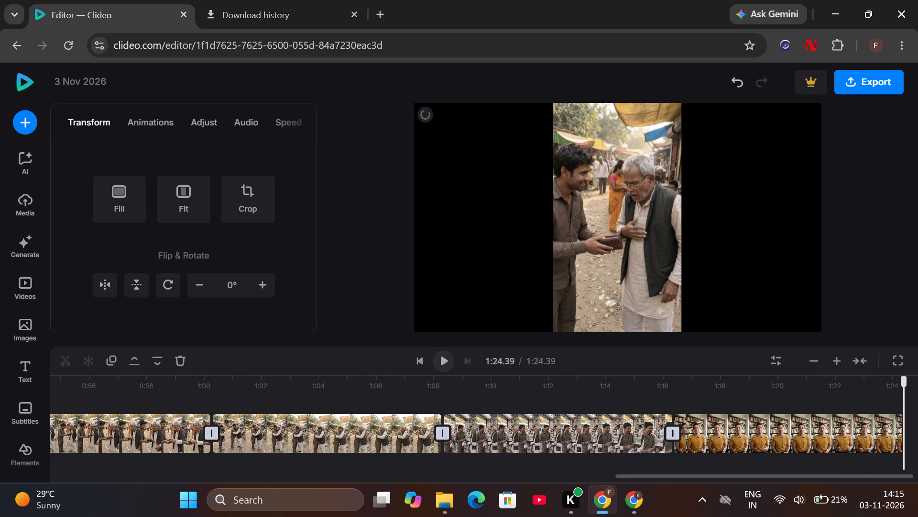
left_click(444, 374)
left_click(444, 360)
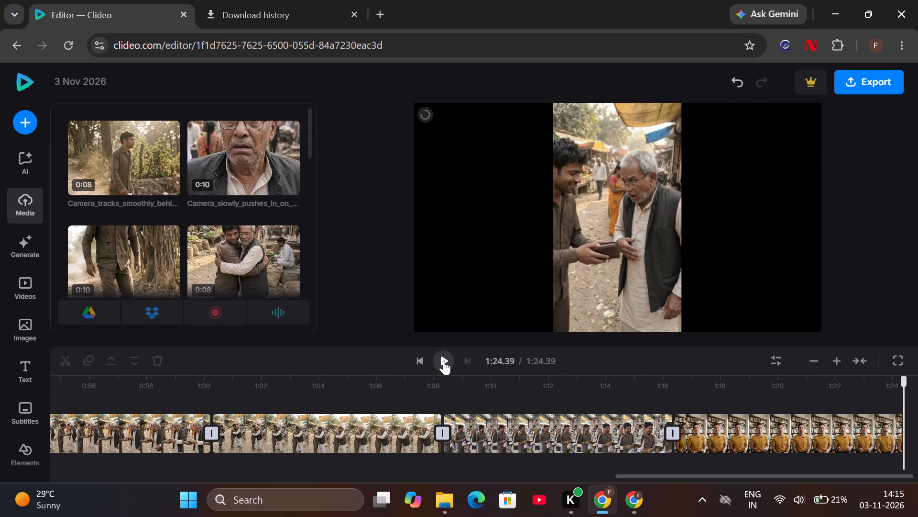
left_click(445, 356)
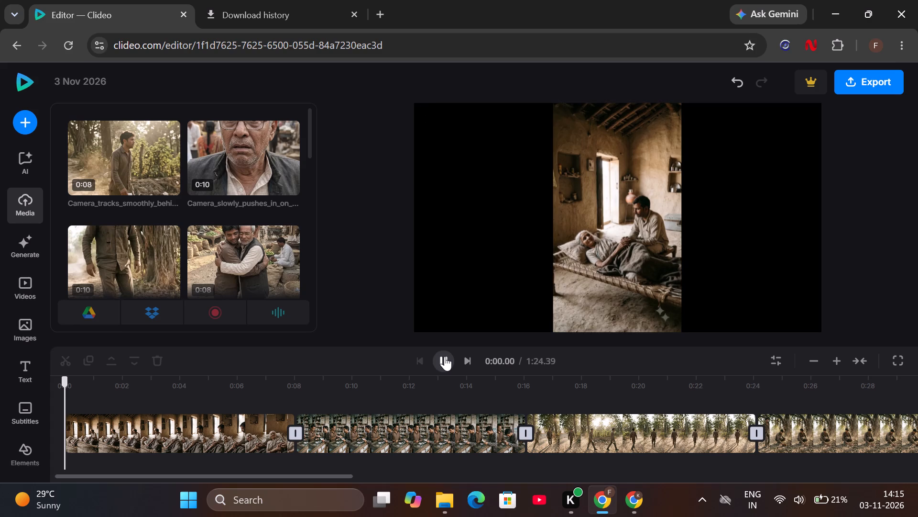
scroll(445, 356, "right", 4)
scroll(445, 356, "left", 1)
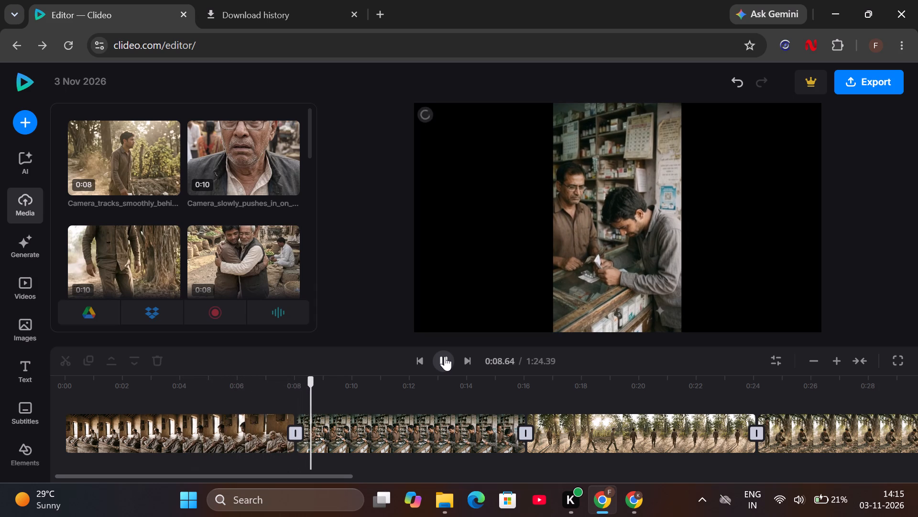
left_click(412, 412)
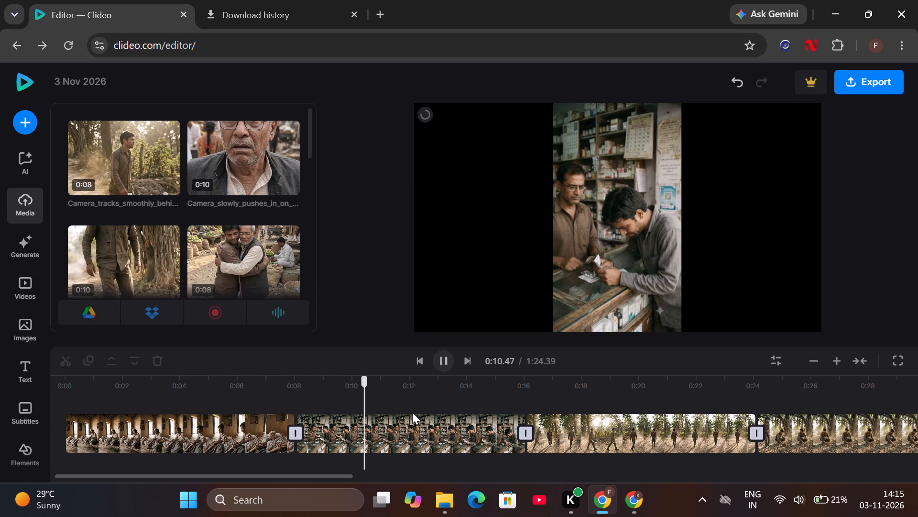
left_click(444, 444)
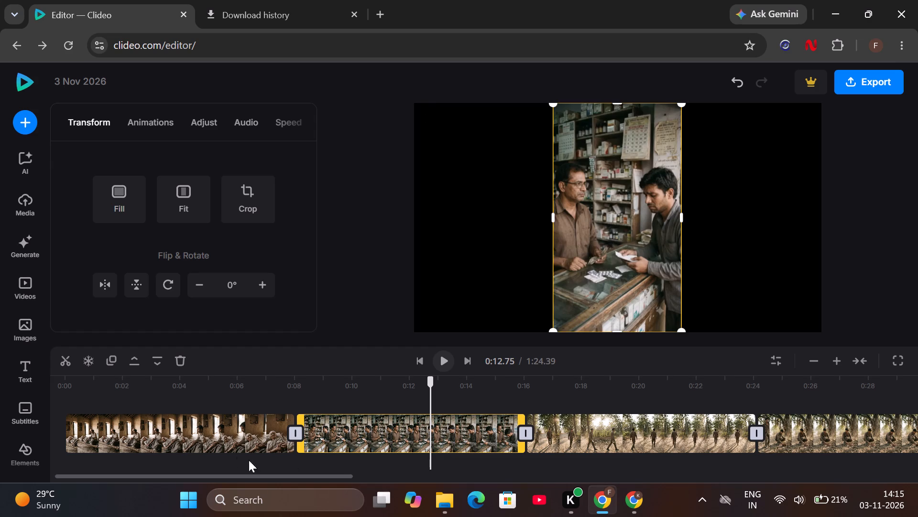
Check the order of the clips along the whole timeline and leave the pharmacy clip deselected.
scroll(575, 428, "left", 2)
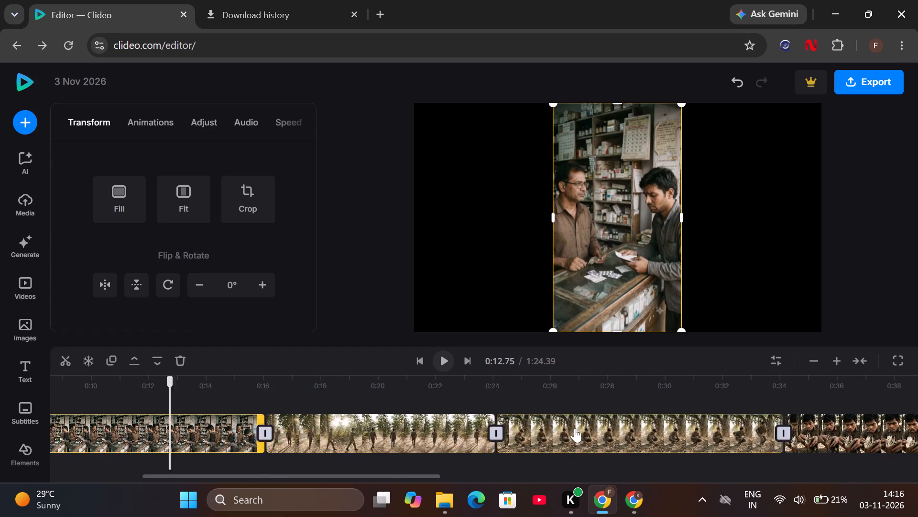
scroll(575, 428, "left", 5)
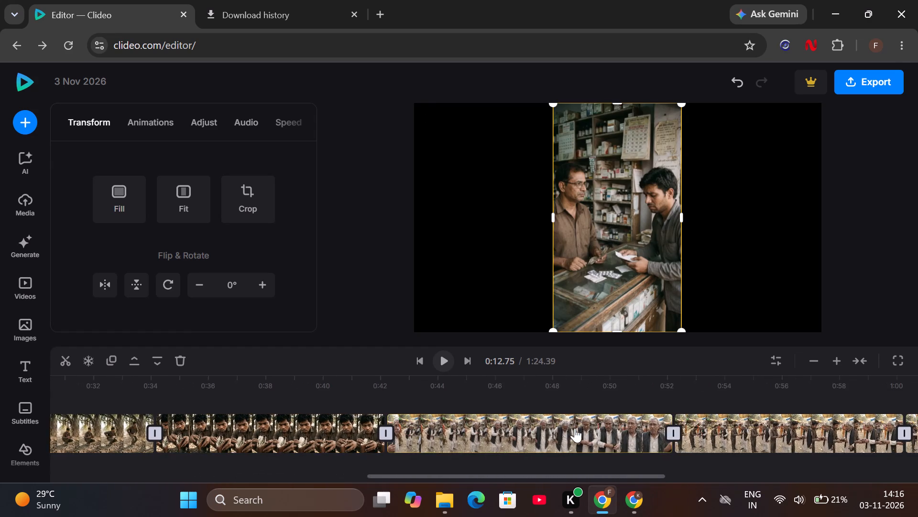
scroll(575, 428, "left", 11)
scroll(575, 428, "down", 1)
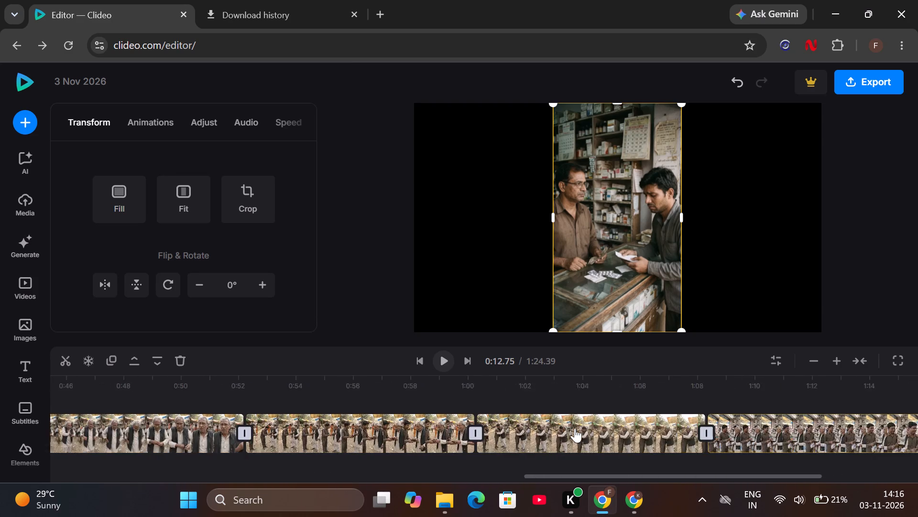
scroll(575, 428, "right", 5)
left_click(364, 270)
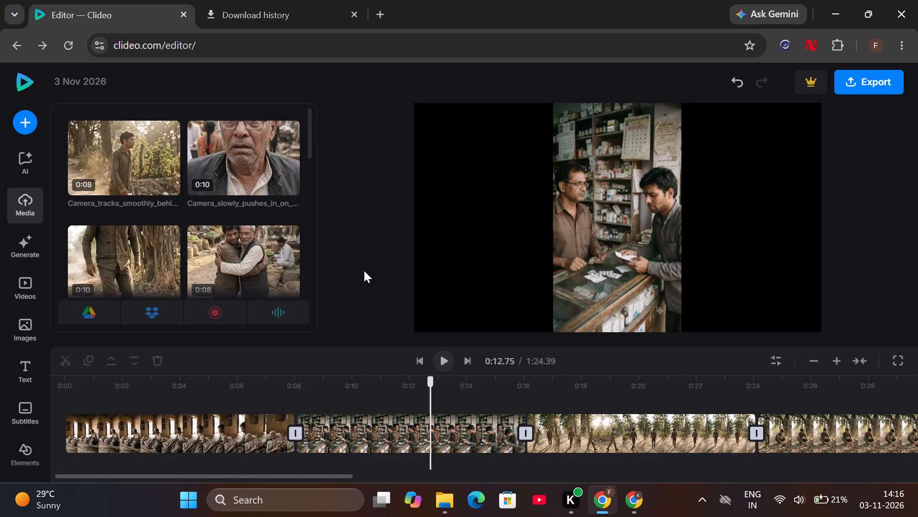
Look through the uploaded media clips to compare them with the scenes placed on the timeline.
scroll(249, 253, "down", 1)
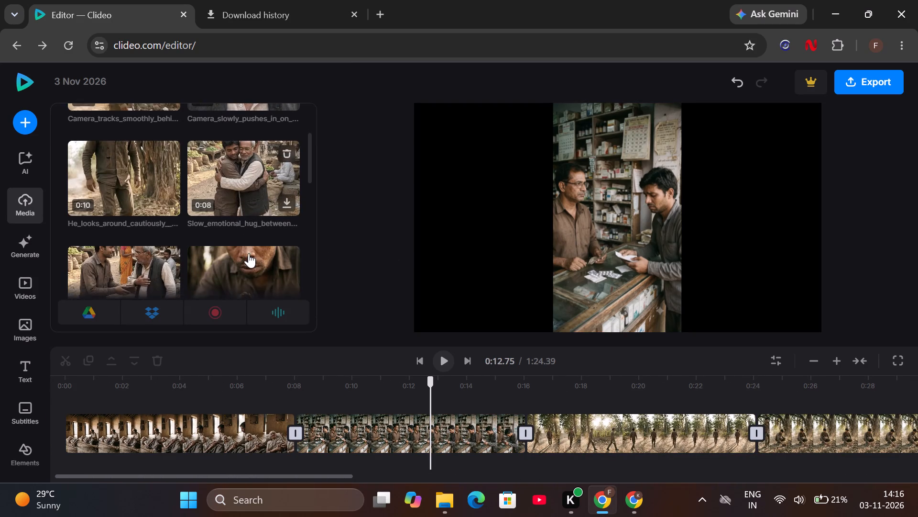
scroll(249, 253, "down", 4)
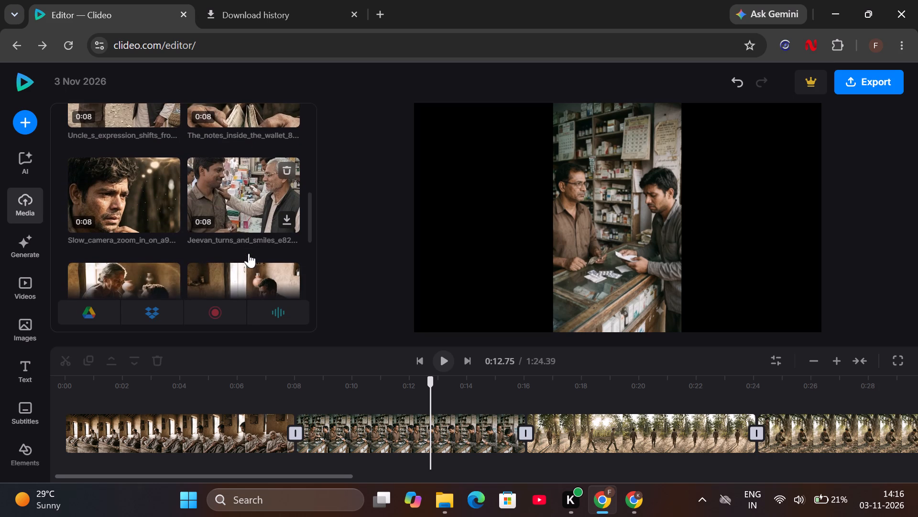
scroll(249, 253, "down", 3)
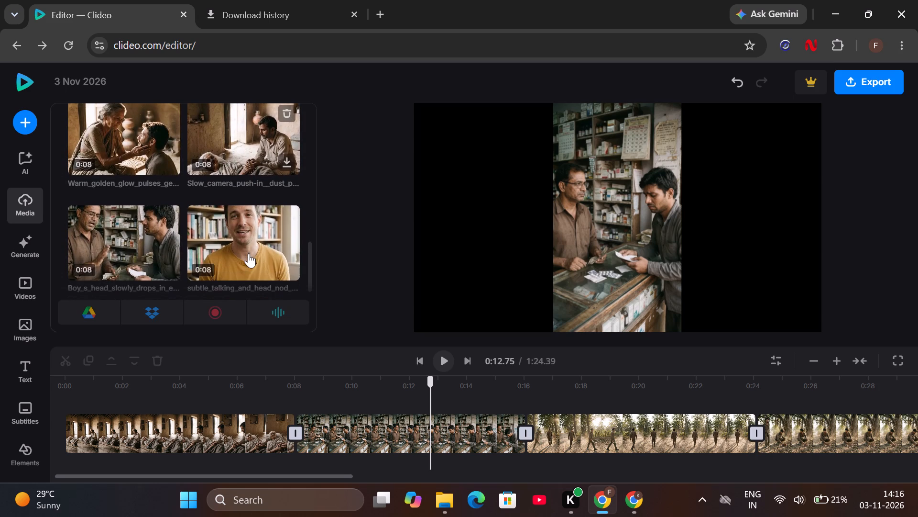
scroll(249, 253, "down", 2)
scroll(249, 253, "up", 3)
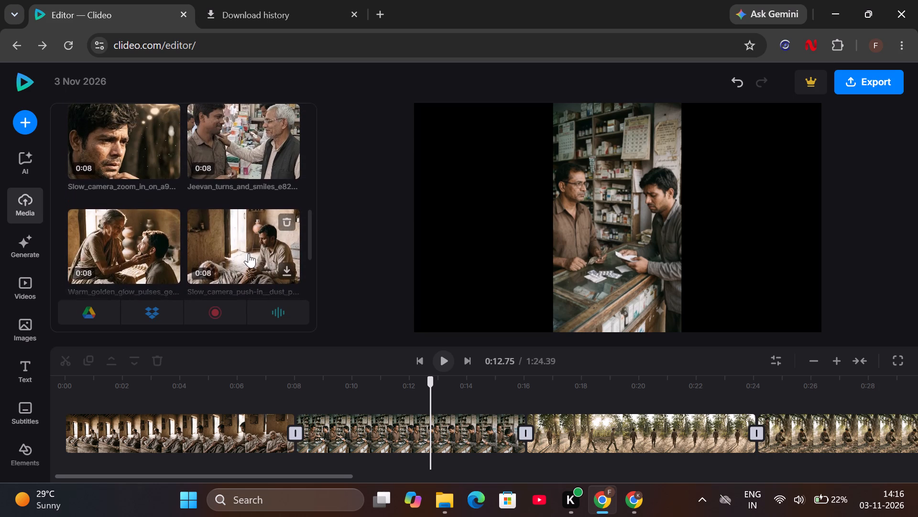
scroll(249, 253, "up", 1)
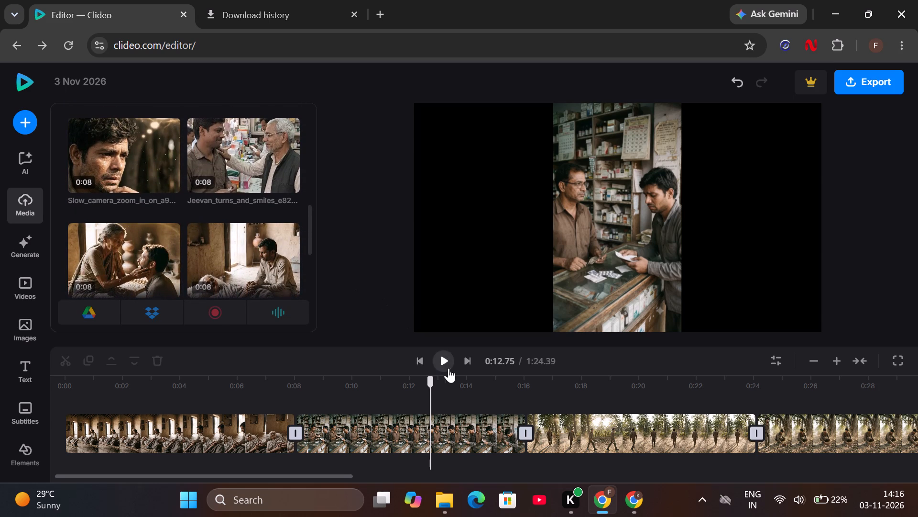
Try to preview the crouching-man clip under the tree from about 0:24.25, leaving the clip deselected.
scroll(625, 448, "left", 4)
left_click(600, 427)
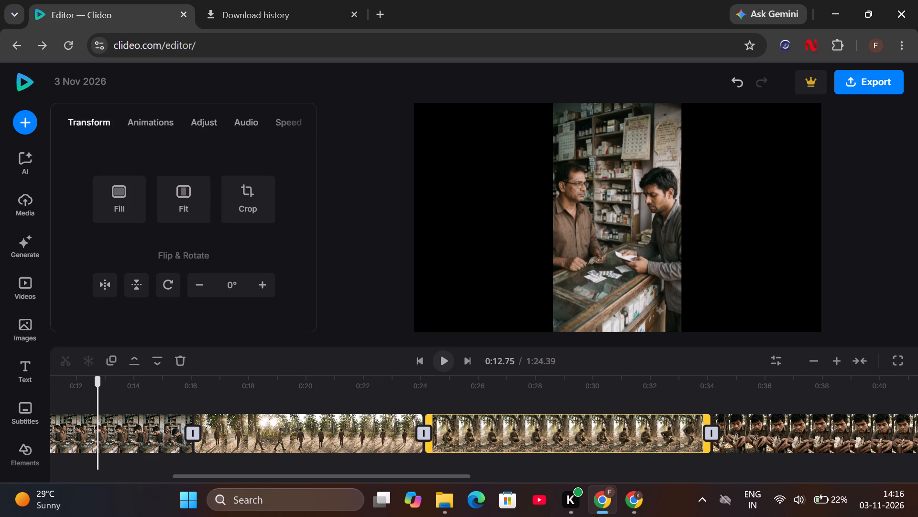
left_click_drag(95, 397, 425, 419)
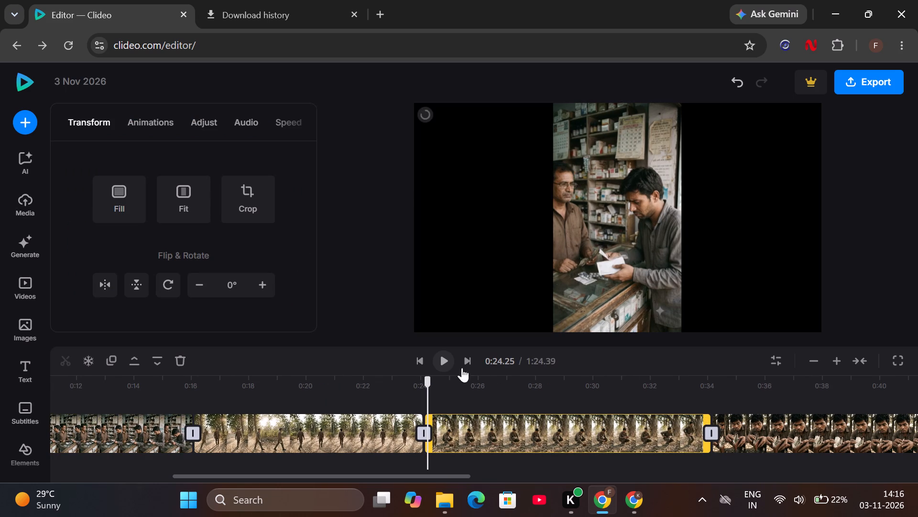
left_click(436, 365)
left_click(301, 322)
left_click(346, 305)
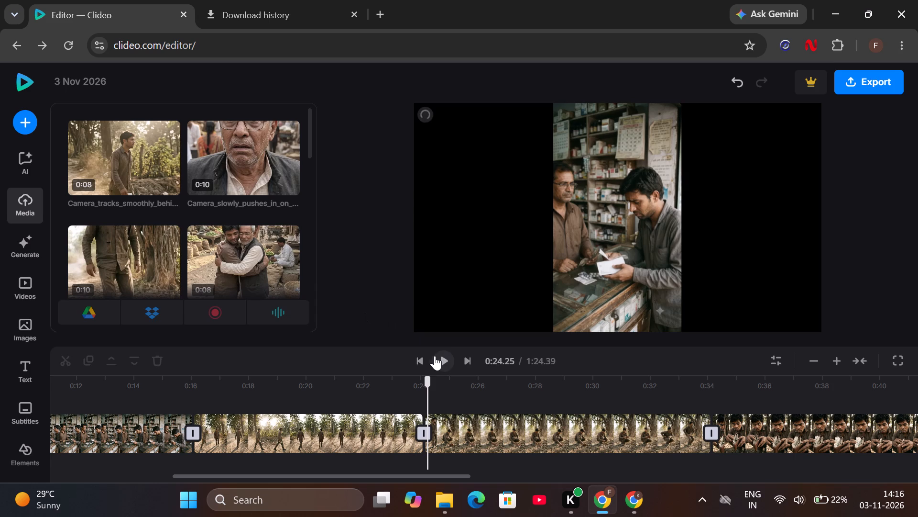
left_click(441, 358)
left_click(446, 358)
Scrub through the crouching-man clip to its end and rest the playhead at 0:32.00.
left_click_drag(427, 380, 452, 383)
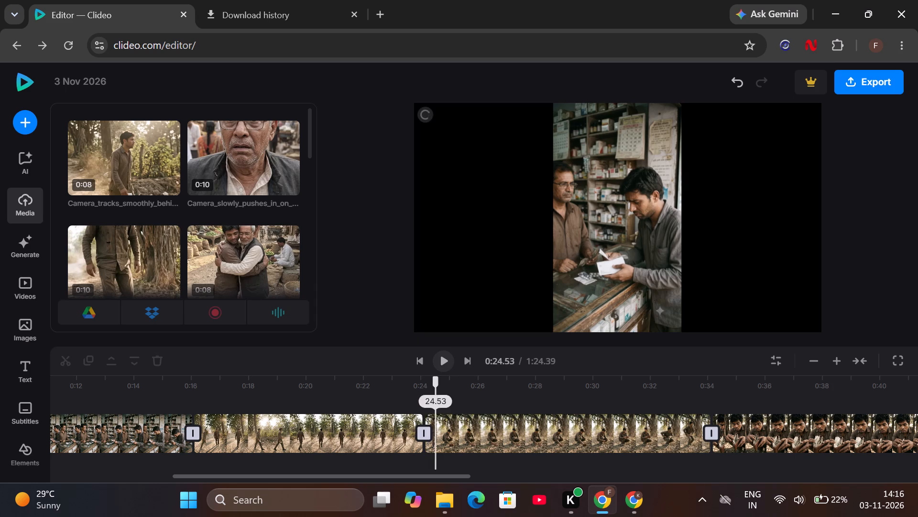
left_click_drag(452, 383, 465, 383)
left_click(443, 364)
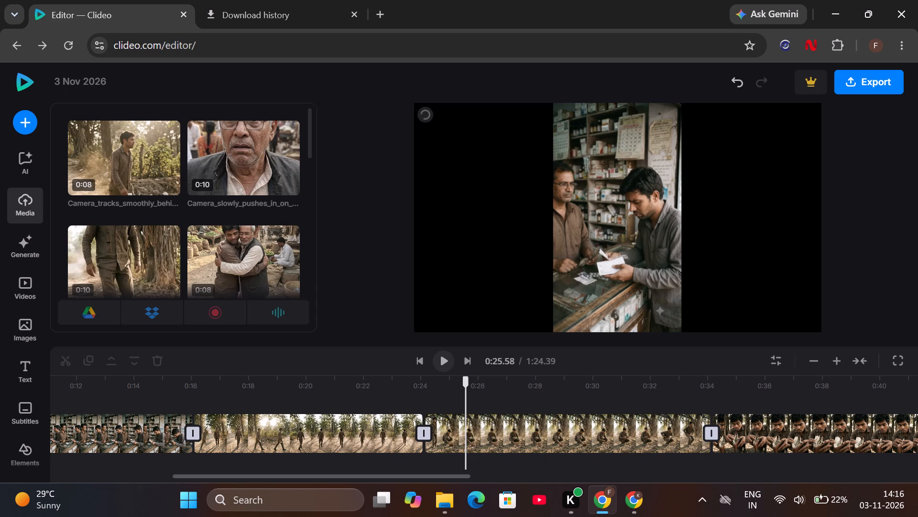
left_click_drag(470, 387, 723, 438)
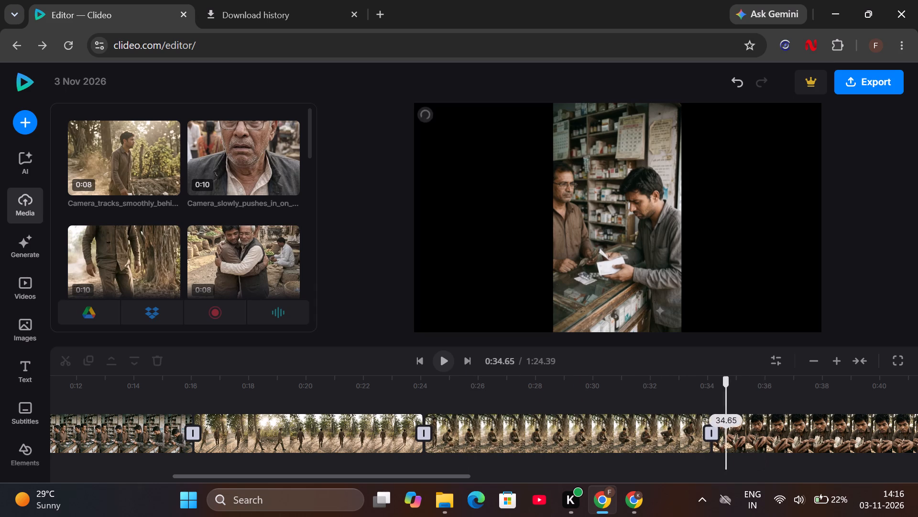
left_click_drag(723, 438, 677, 426)
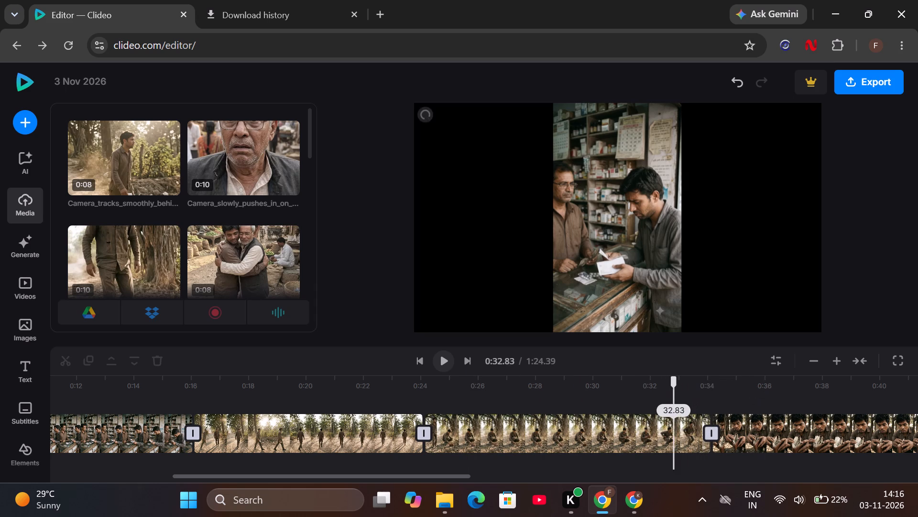
left_click_drag(677, 426, 702, 450)
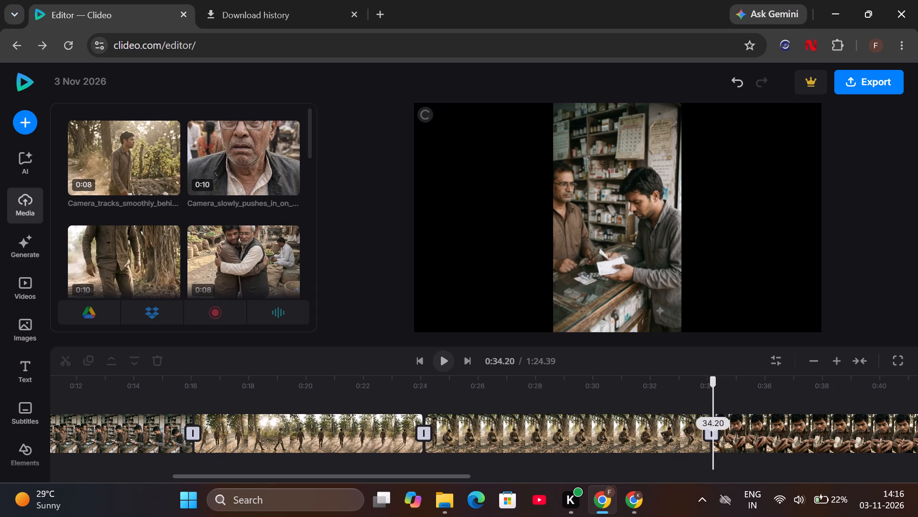
left_click_drag(702, 450, 655, 437)
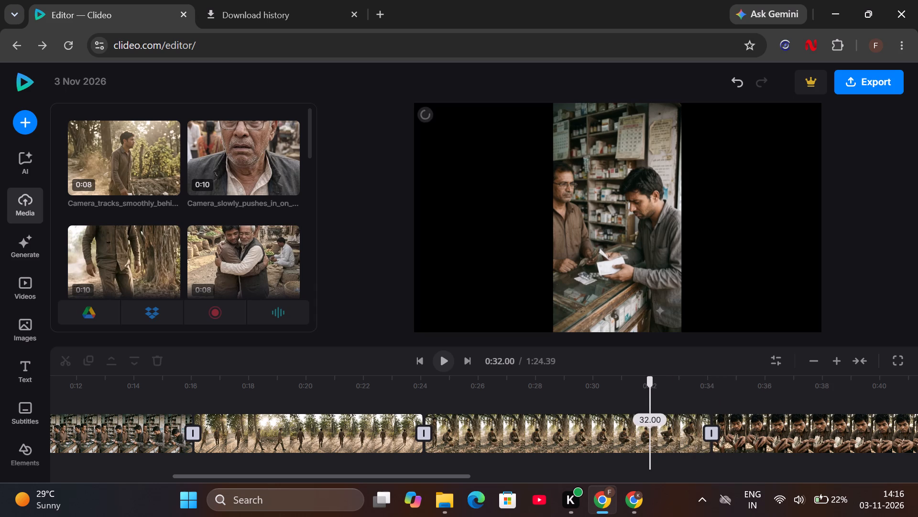
left_click_drag(655, 437, 654, 435)
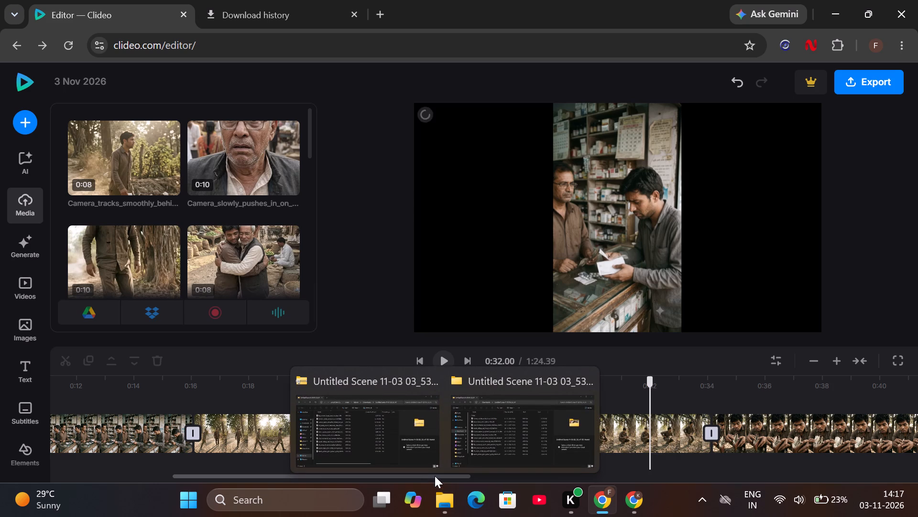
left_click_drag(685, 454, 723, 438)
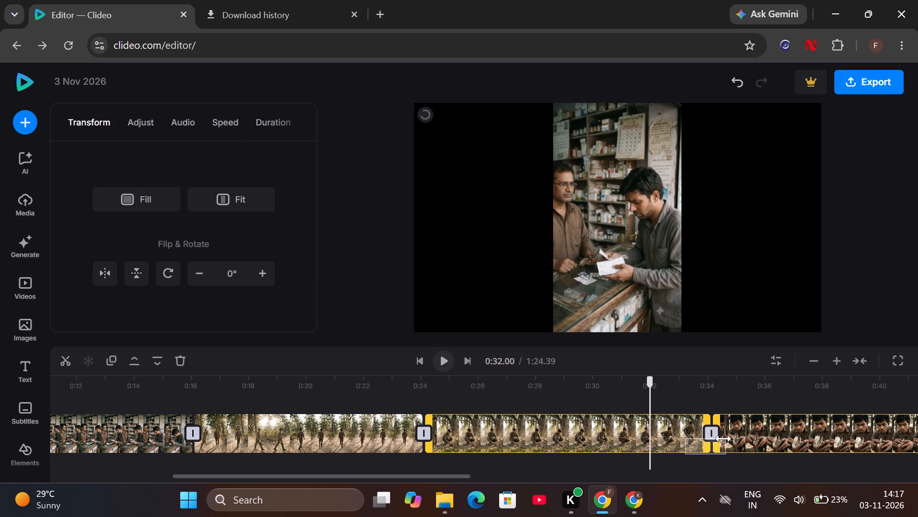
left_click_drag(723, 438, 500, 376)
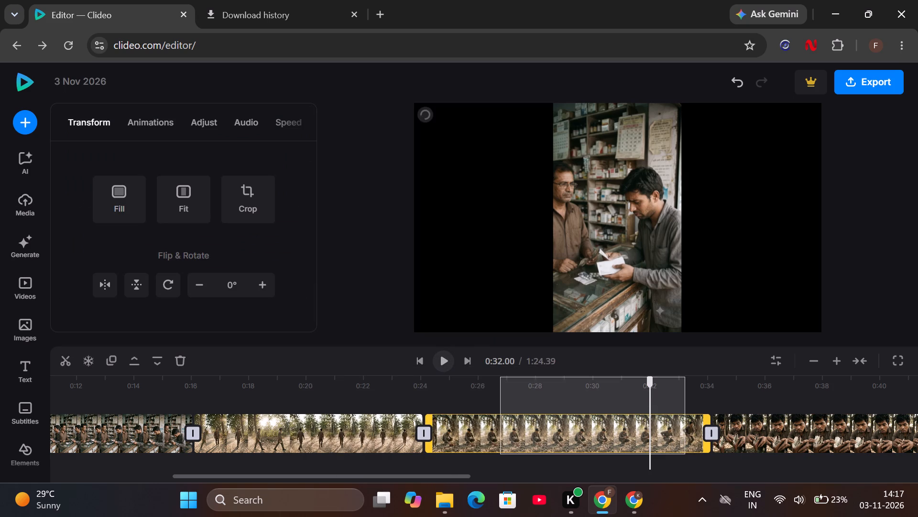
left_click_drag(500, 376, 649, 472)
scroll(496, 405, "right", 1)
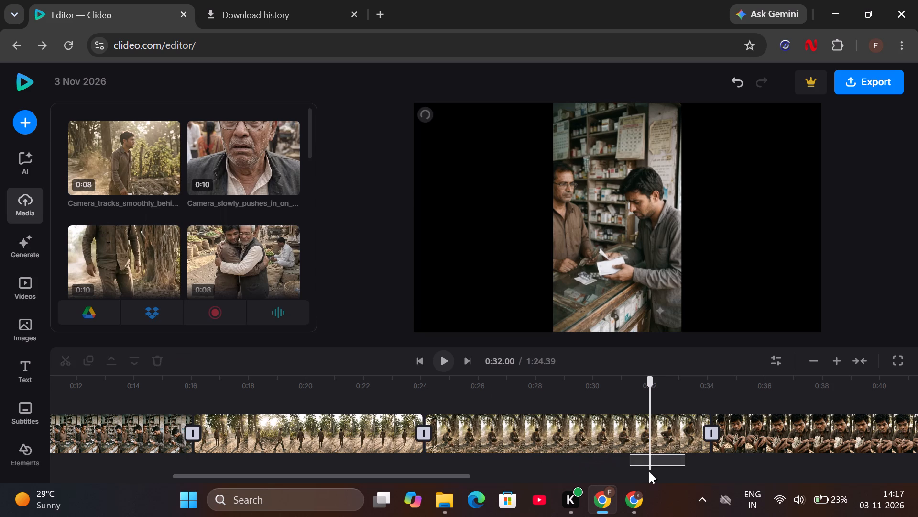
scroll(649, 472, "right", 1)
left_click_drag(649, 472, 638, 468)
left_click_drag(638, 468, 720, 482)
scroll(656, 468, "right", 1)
Play the assembled video from 0:32.00 in the crouching-man clip.
right_click(447, 358)
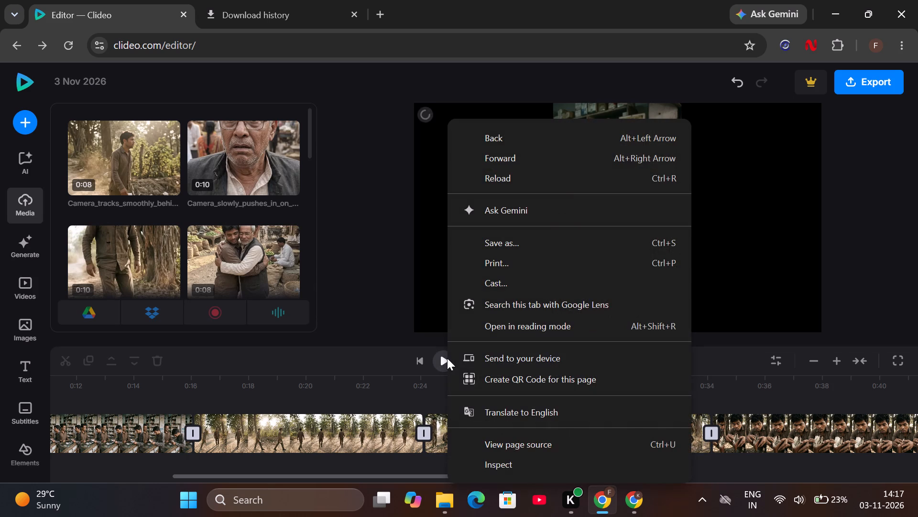
left_click_drag(393, 341, 435, 360)
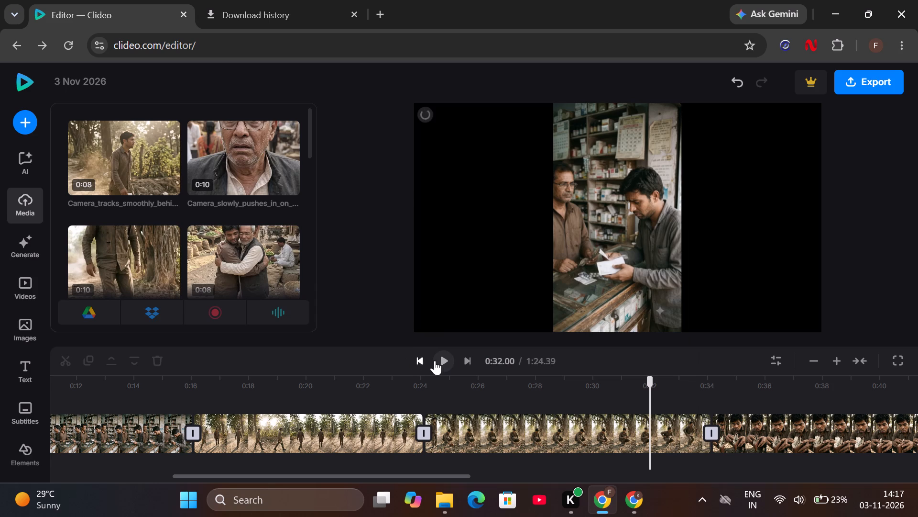
left_click_drag(435, 360, 438, 359)
left_click(438, 359)
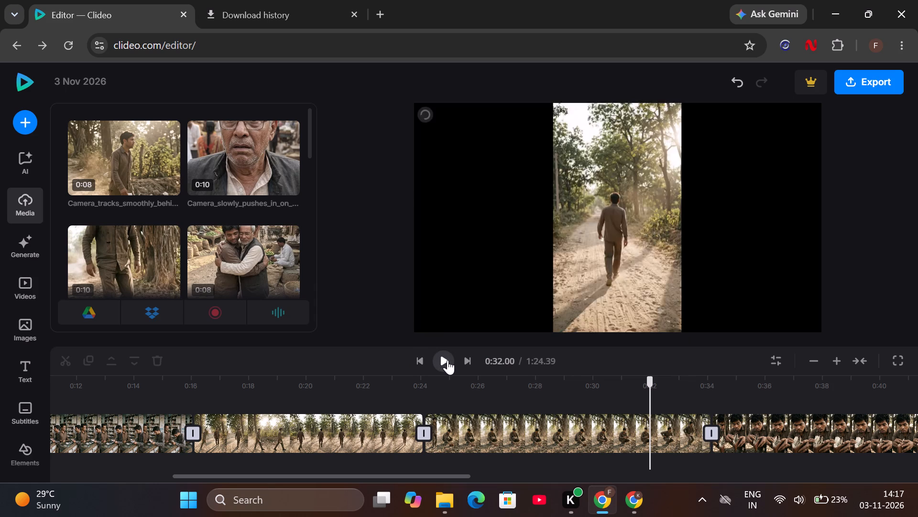
left_click(442, 358)
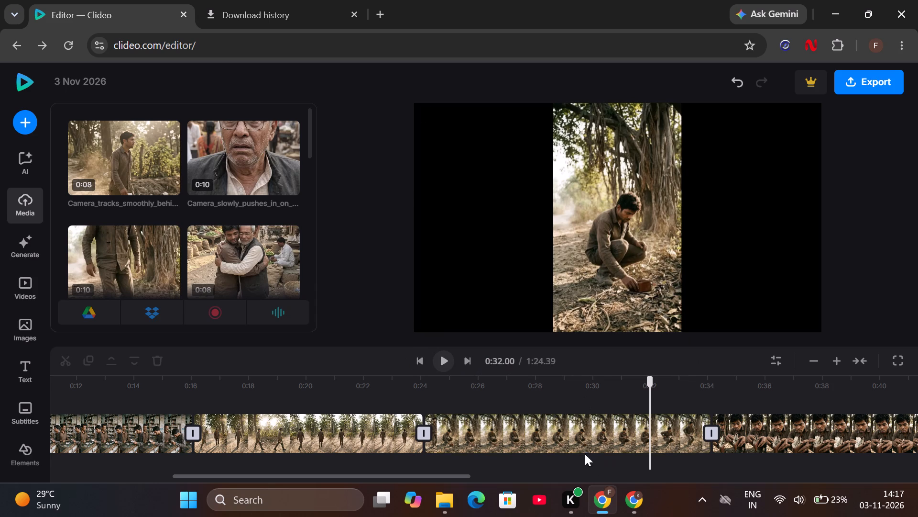
scroll(580, 445, "left", 3)
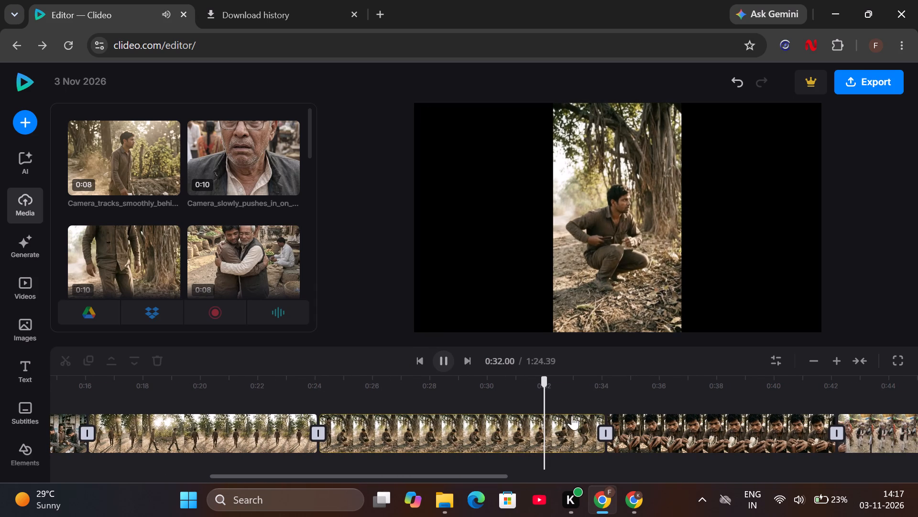
Scrub ahead through the open-wallet clip, play it, and pause at about 0:41.23.
left_click_drag(550, 389, 608, 386)
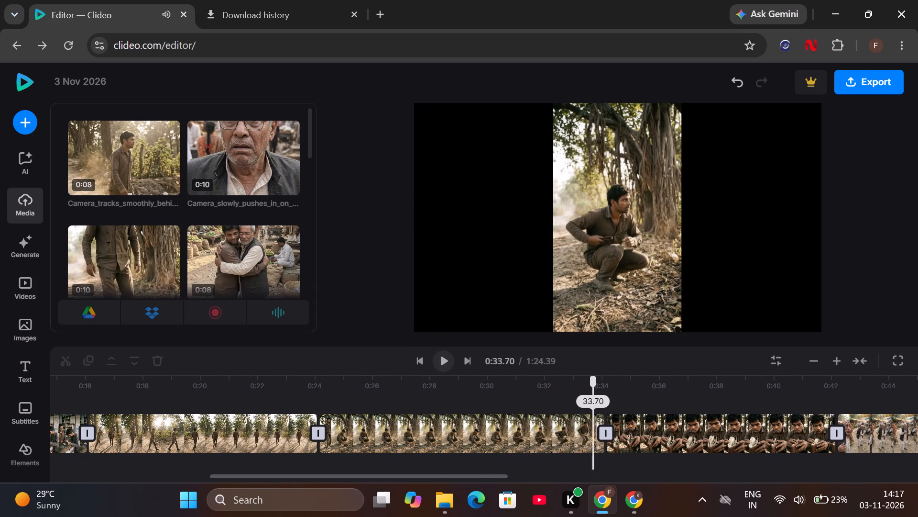
left_click_drag(608, 386, 827, 406)
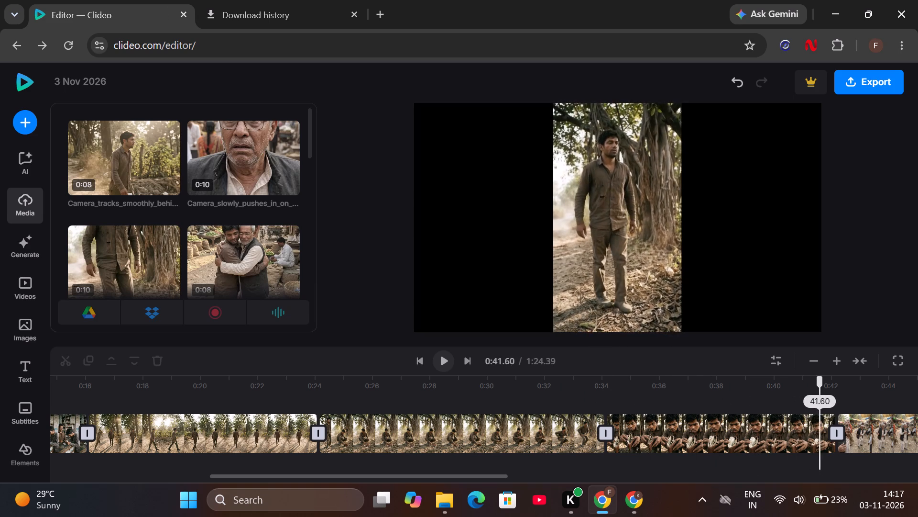
left_click_drag(827, 406, 629, 416)
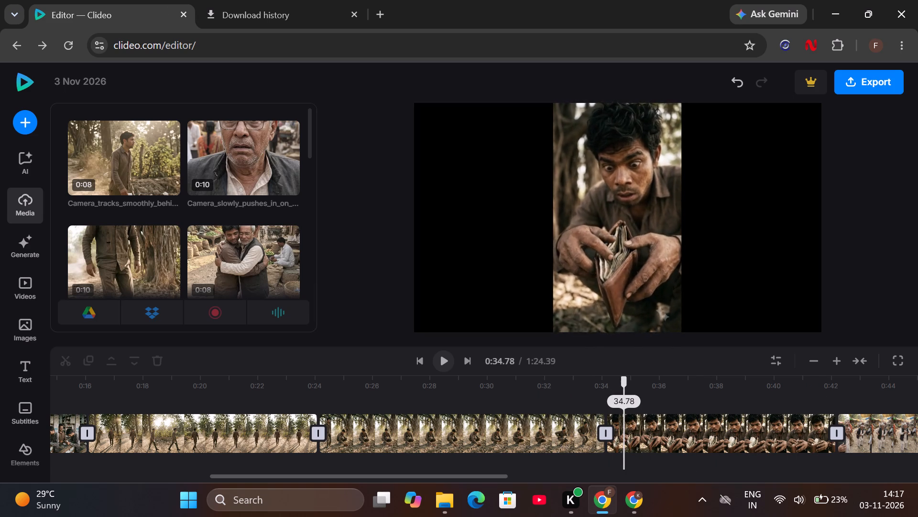
left_click_drag(629, 416, 644, 416)
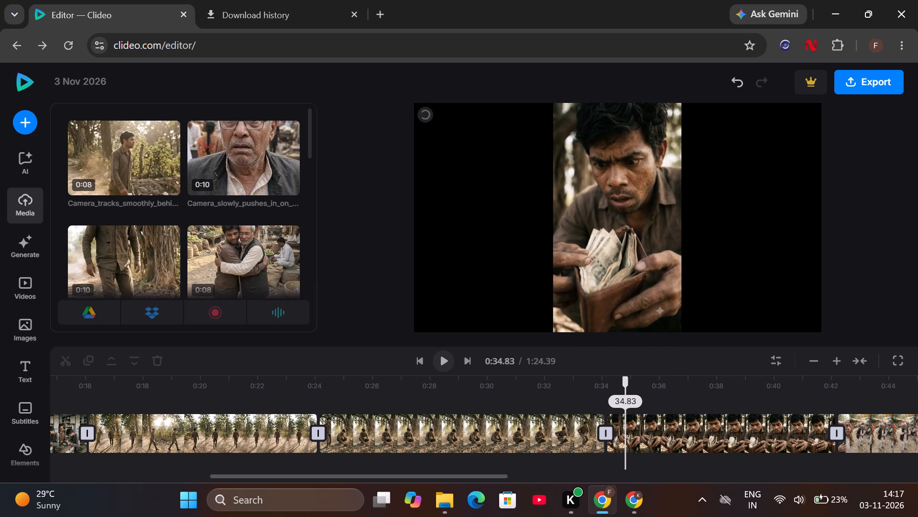
left_click_drag(644, 416, 694, 429)
scroll(694, 429, "left", 3)
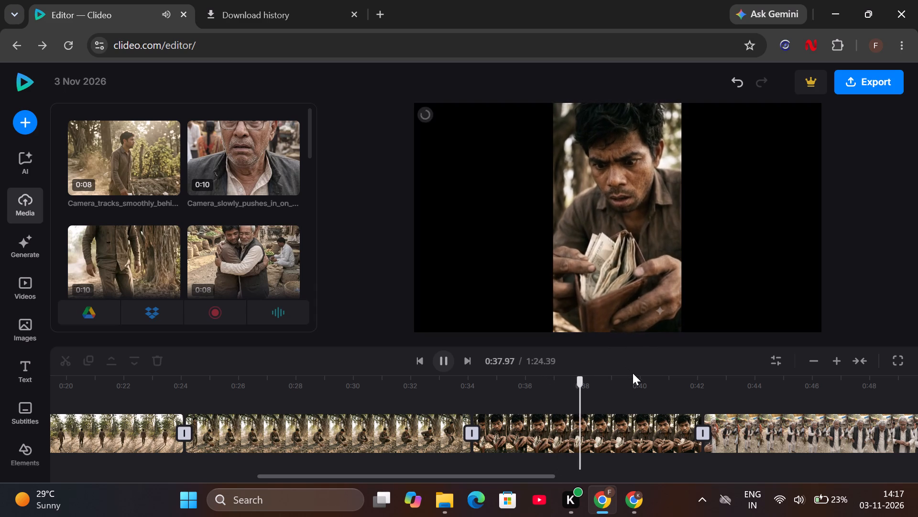
left_click(440, 366)
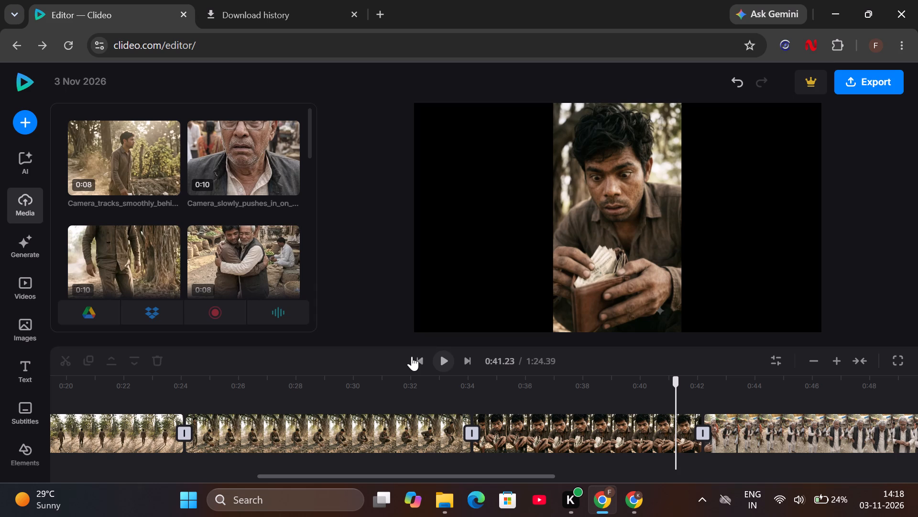
Place the Slow_camera_zoom_in face close-up on a separate track above the open-wallet clip, starting at about 0:39.99.
scroll(213, 186, "down", 2)
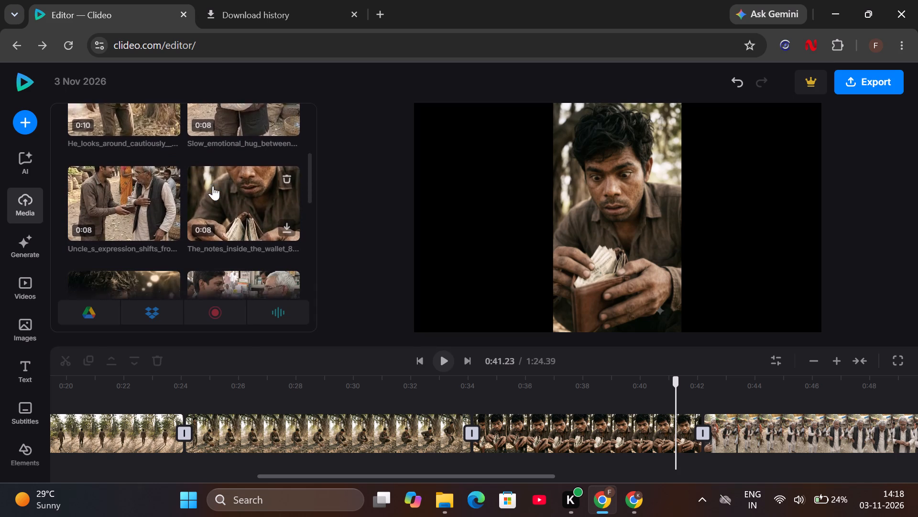
scroll(213, 186, "down", 3)
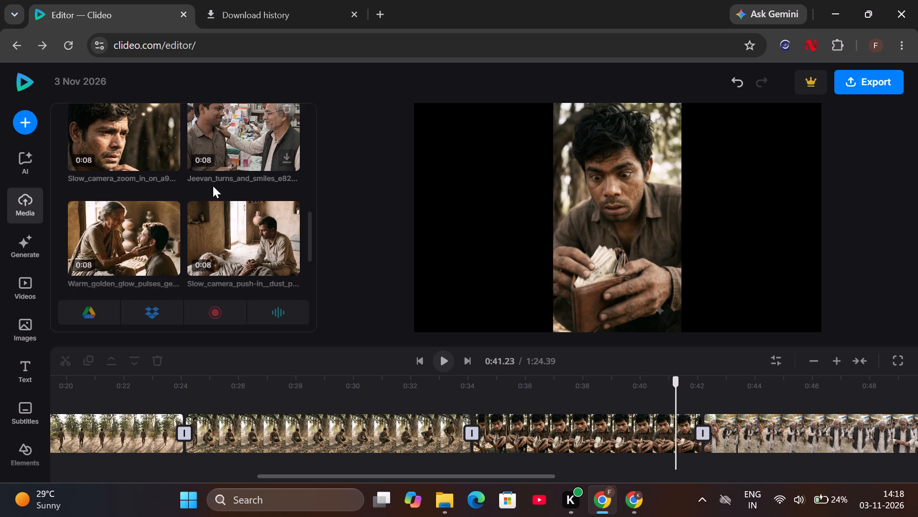
left_click_drag(112, 121, 553, 379)
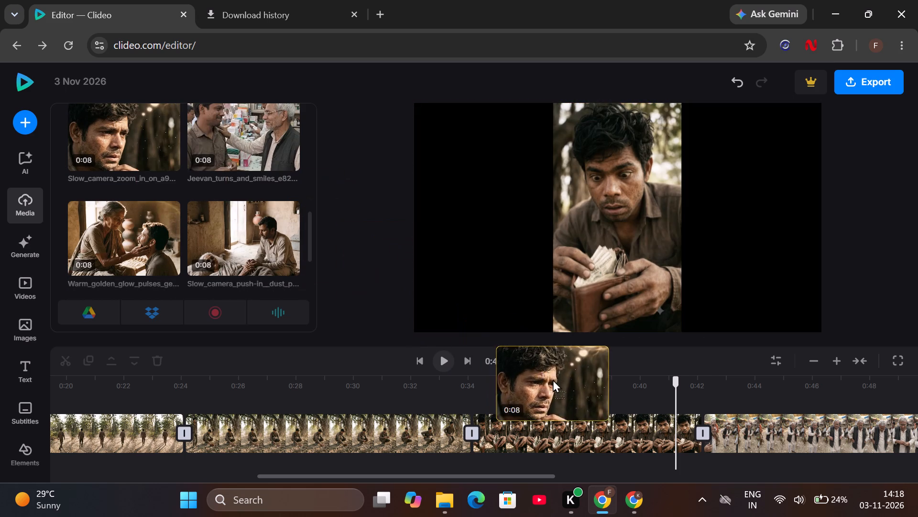
left_click_drag(553, 379, 682, 421)
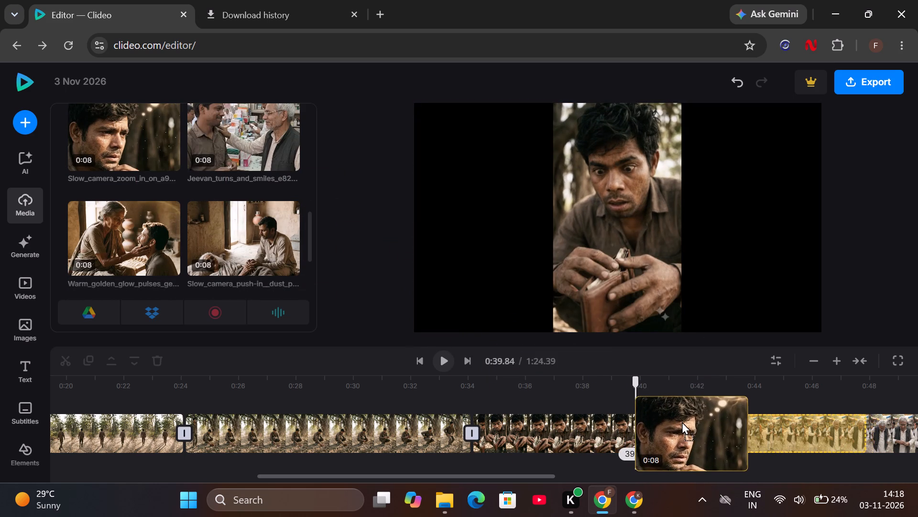
left_click_drag(682, 421, 684, 421)
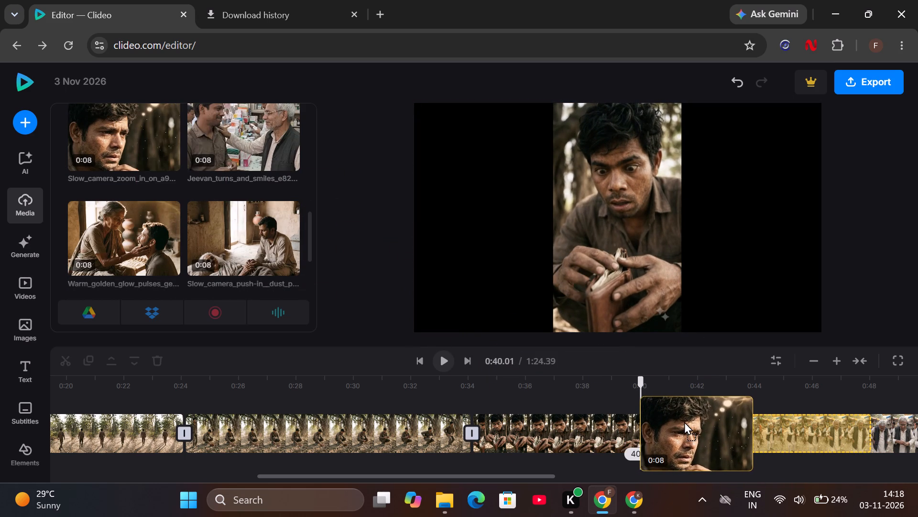
left_click_drag(684, 421, 684, 399)
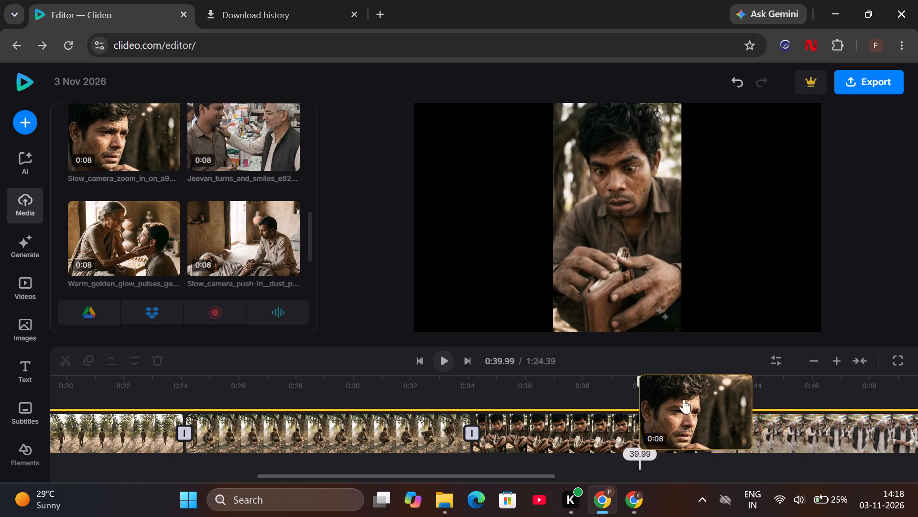
scroll(686, 416, "down", 1)
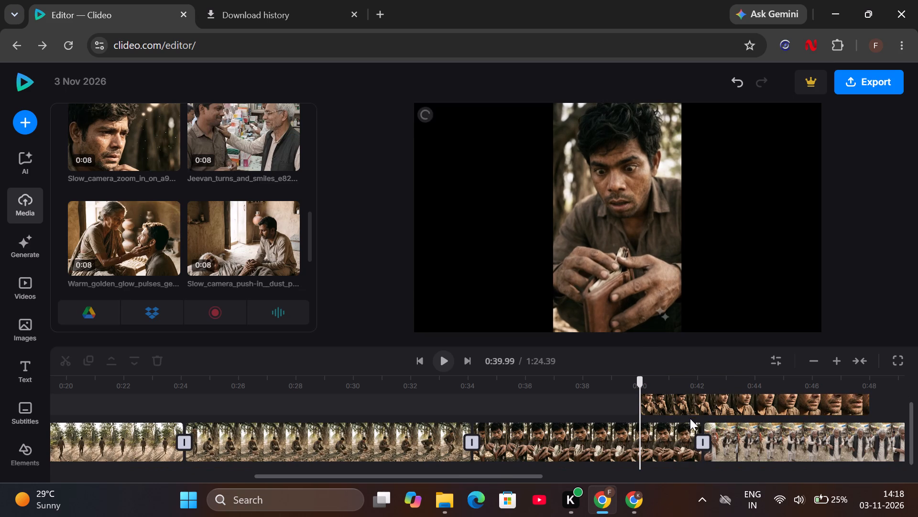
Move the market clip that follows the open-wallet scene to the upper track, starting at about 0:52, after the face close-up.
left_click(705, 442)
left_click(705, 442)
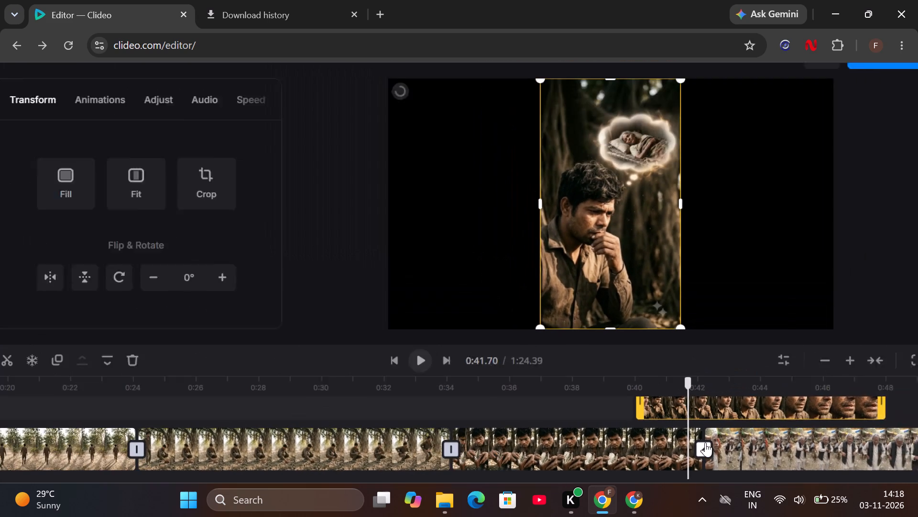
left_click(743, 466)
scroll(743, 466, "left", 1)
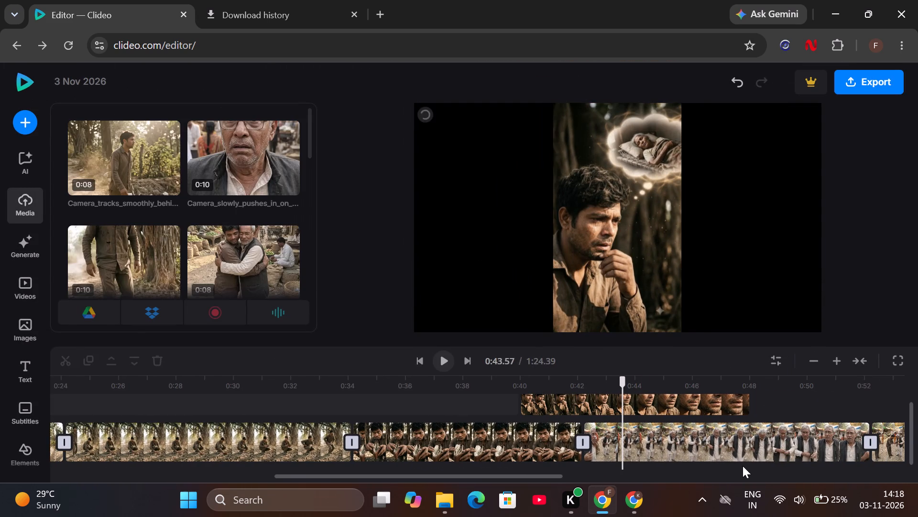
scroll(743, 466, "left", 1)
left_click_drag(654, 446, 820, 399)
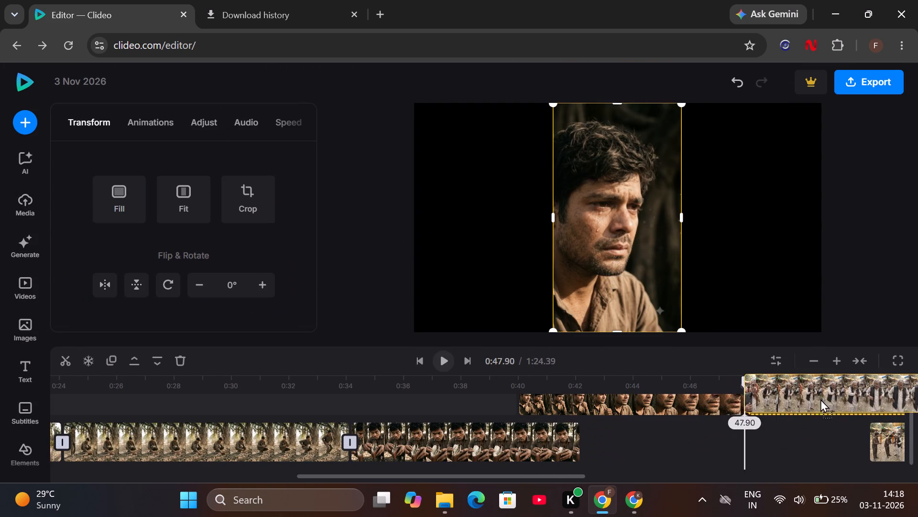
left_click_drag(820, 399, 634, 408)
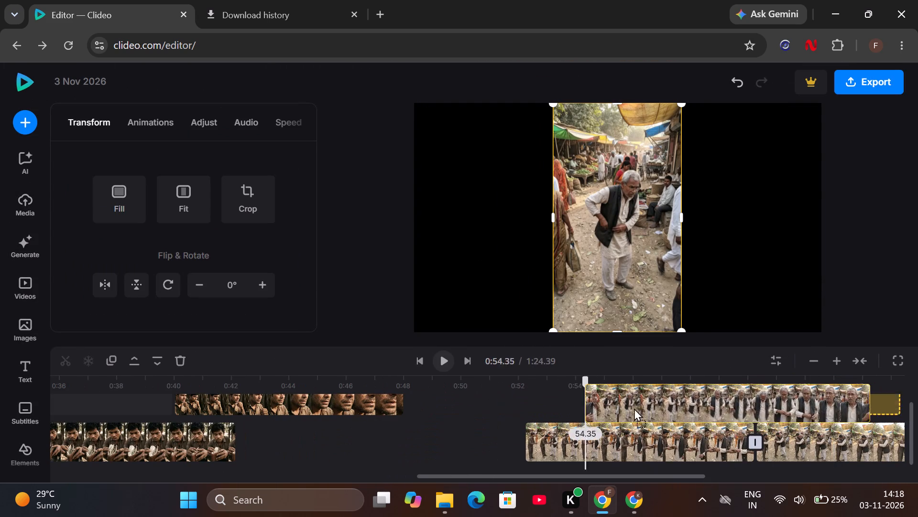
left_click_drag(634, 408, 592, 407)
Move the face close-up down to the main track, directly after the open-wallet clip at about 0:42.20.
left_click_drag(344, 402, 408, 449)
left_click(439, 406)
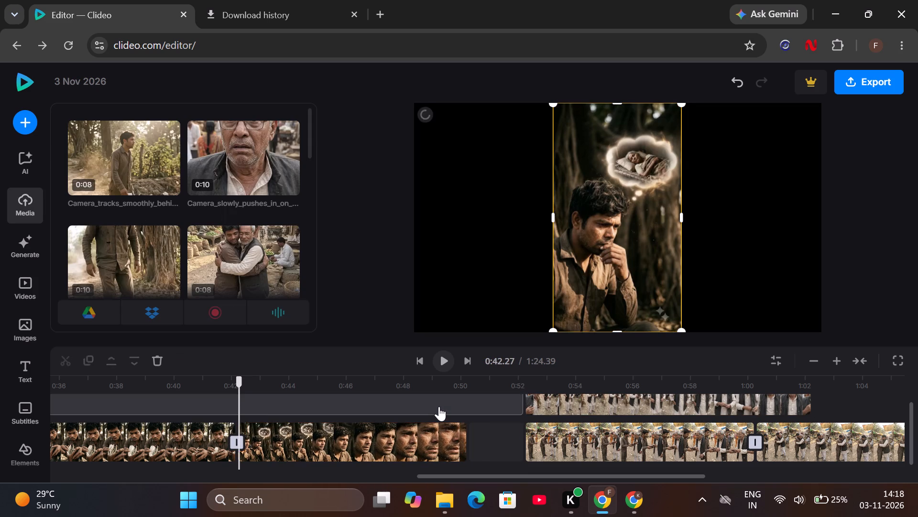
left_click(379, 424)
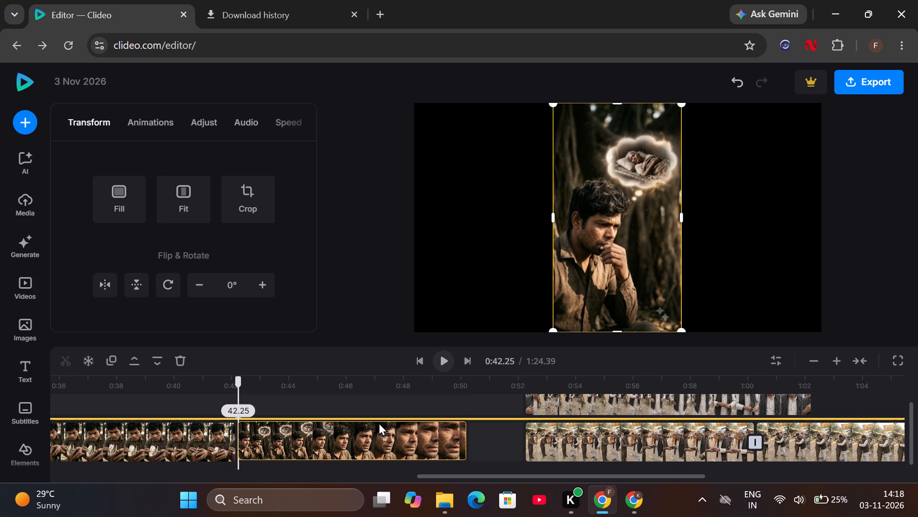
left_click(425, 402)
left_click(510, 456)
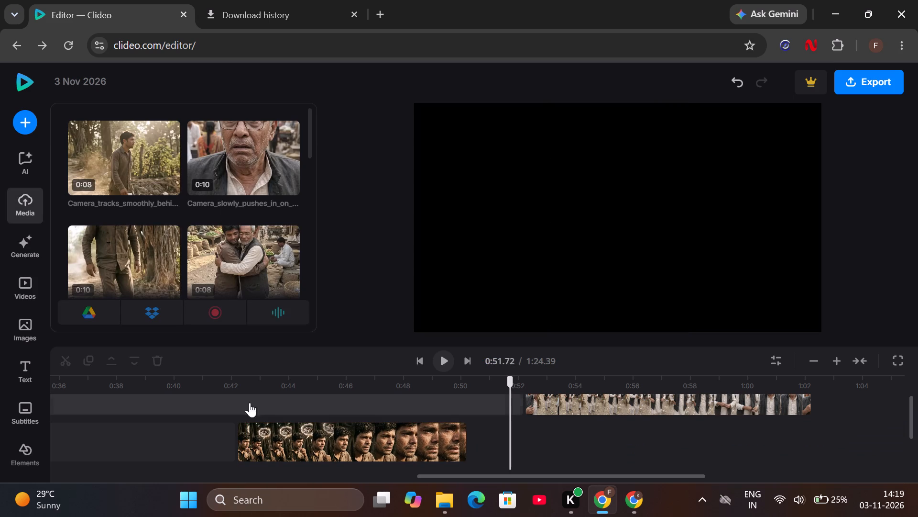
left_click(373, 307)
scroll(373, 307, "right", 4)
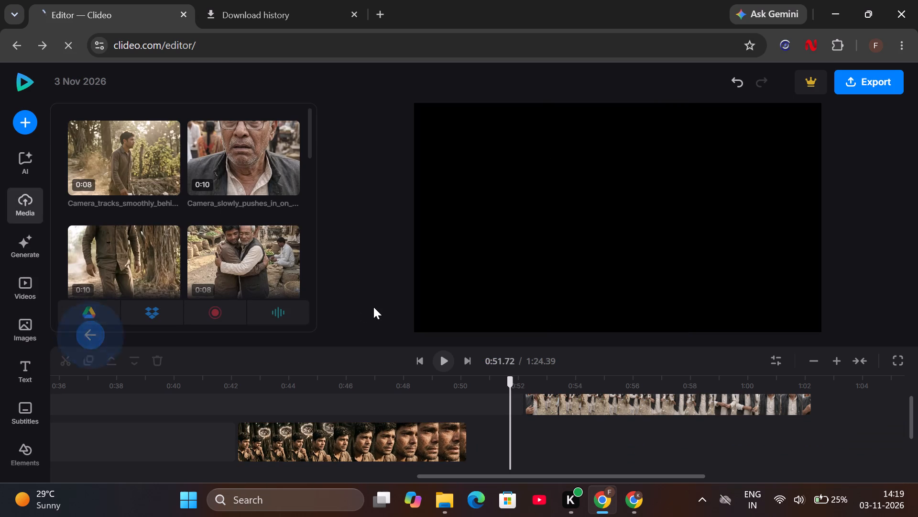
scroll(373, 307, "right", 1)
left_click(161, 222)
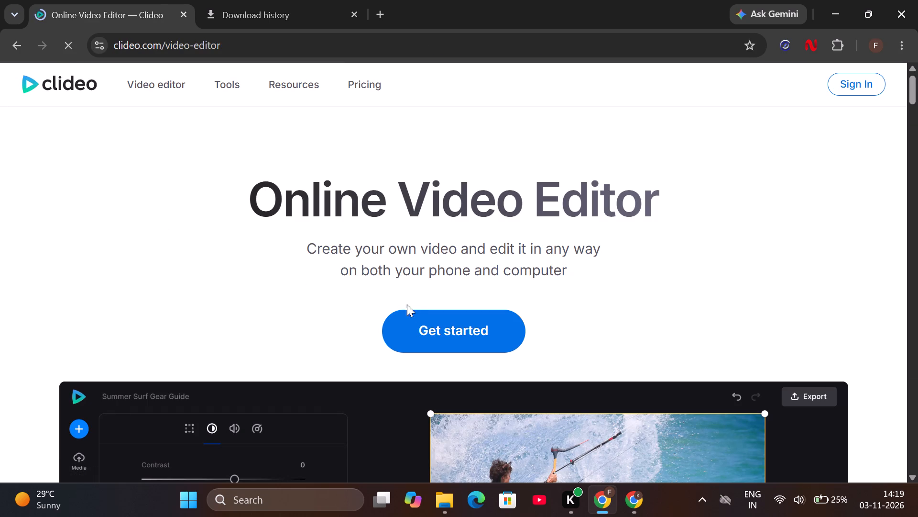
Open the online video editor again from its landing page.
left_click(418, 310)
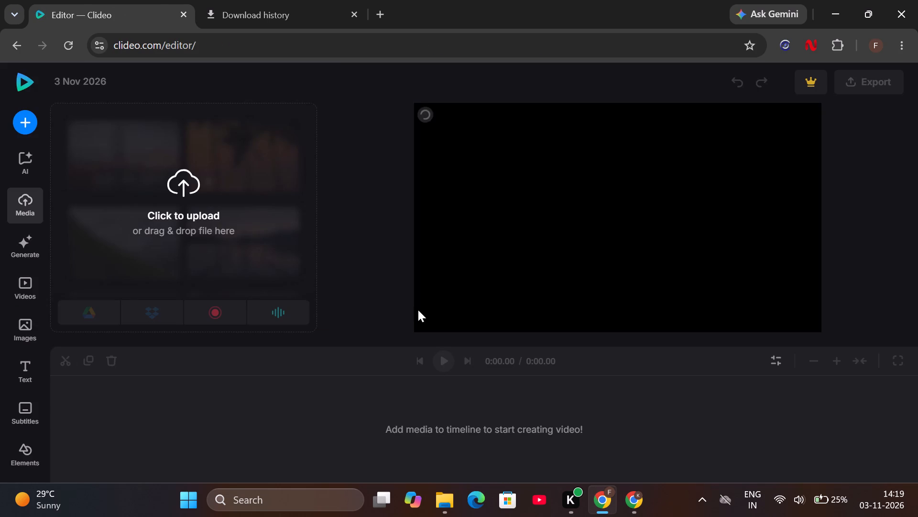
left_click(418, 310)
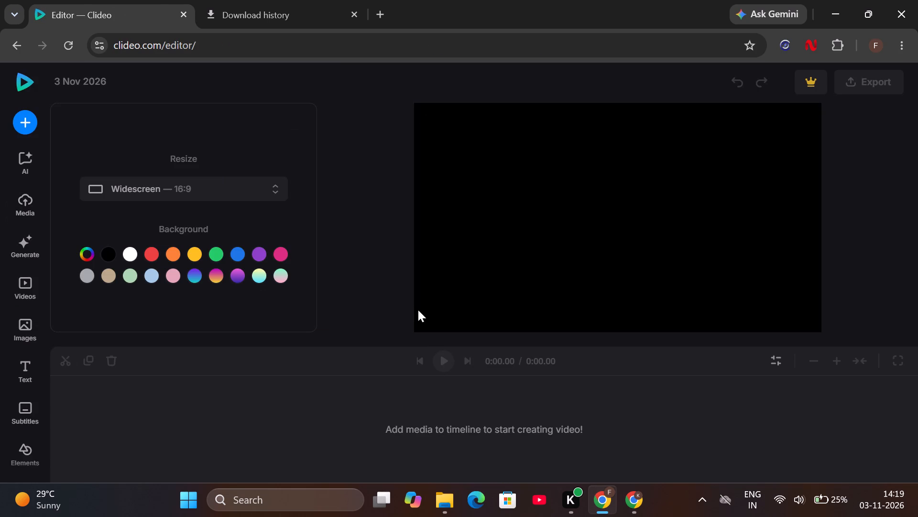